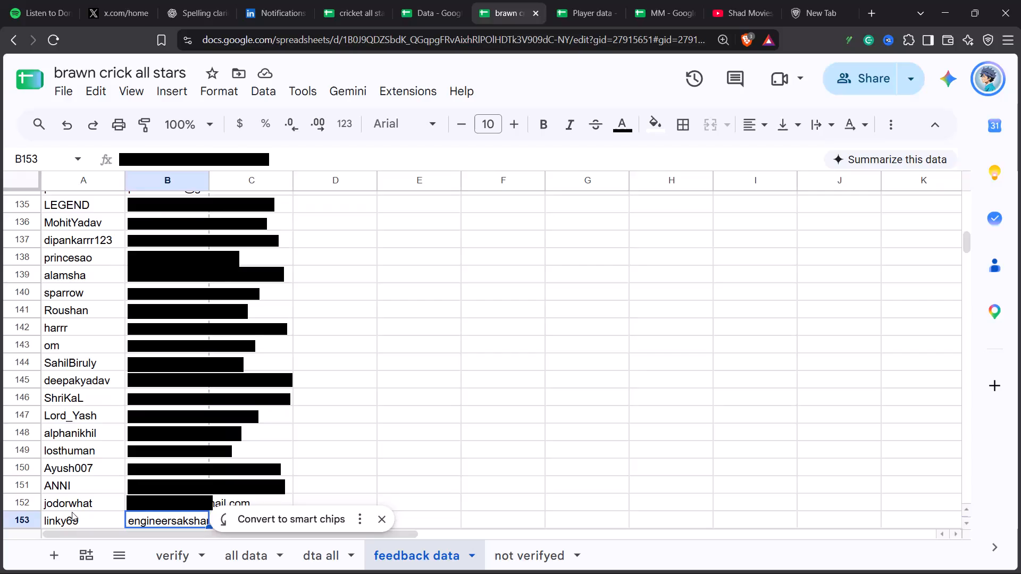
{"action": "left_click", "coordinate": [69, 527]}
{"action": "key", "text": "ctrl+c"}
{"action": "left_click", "coordinate": [365, 0]}
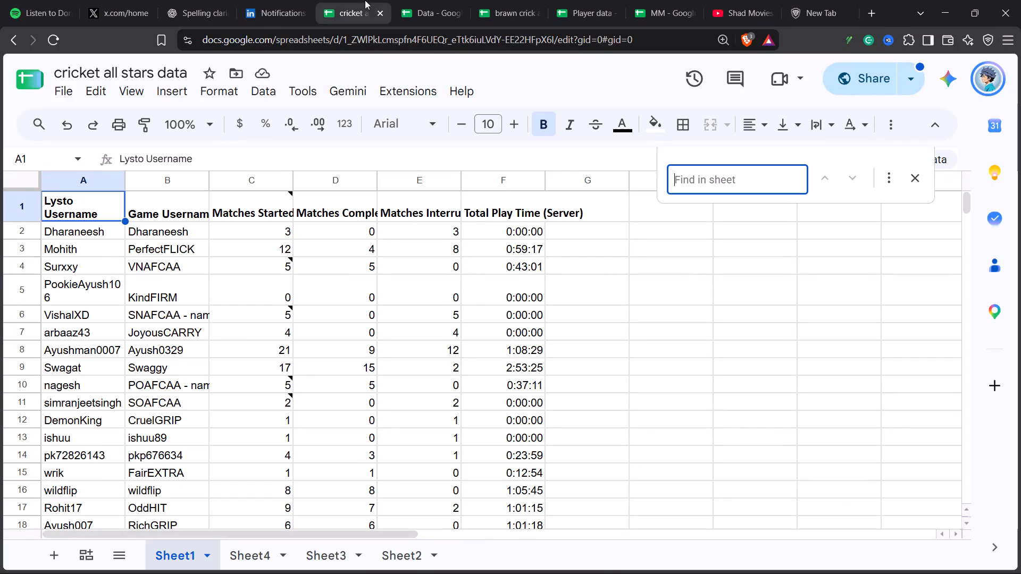
{"action": "key", "text": "ctrl+f"}
{"action": "key", "text": "ctrl+v"}
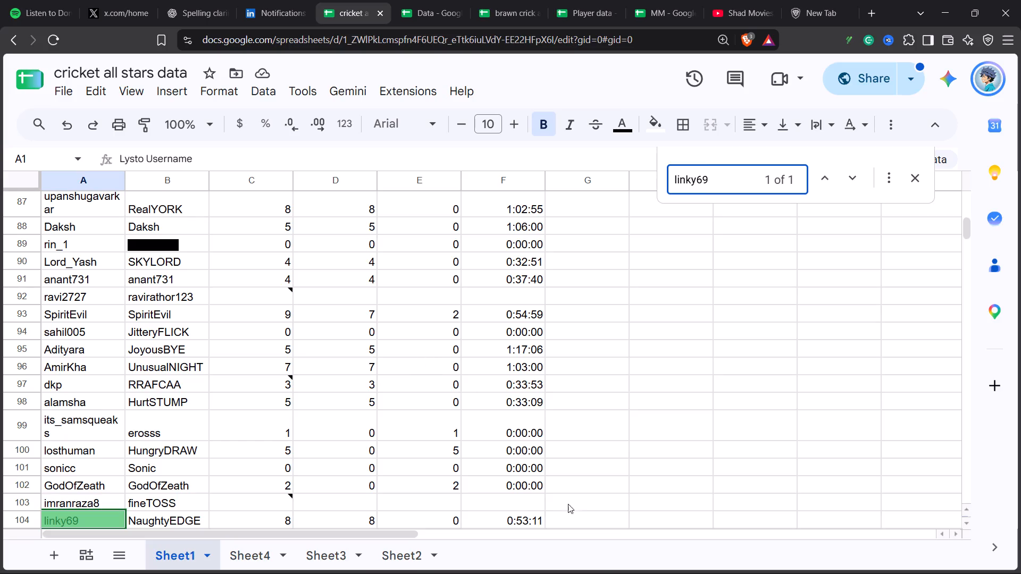
{"action": "left_click", "coordinate": [427, 0]}
{"action": "left_click", "coordinate": [523, 0]}
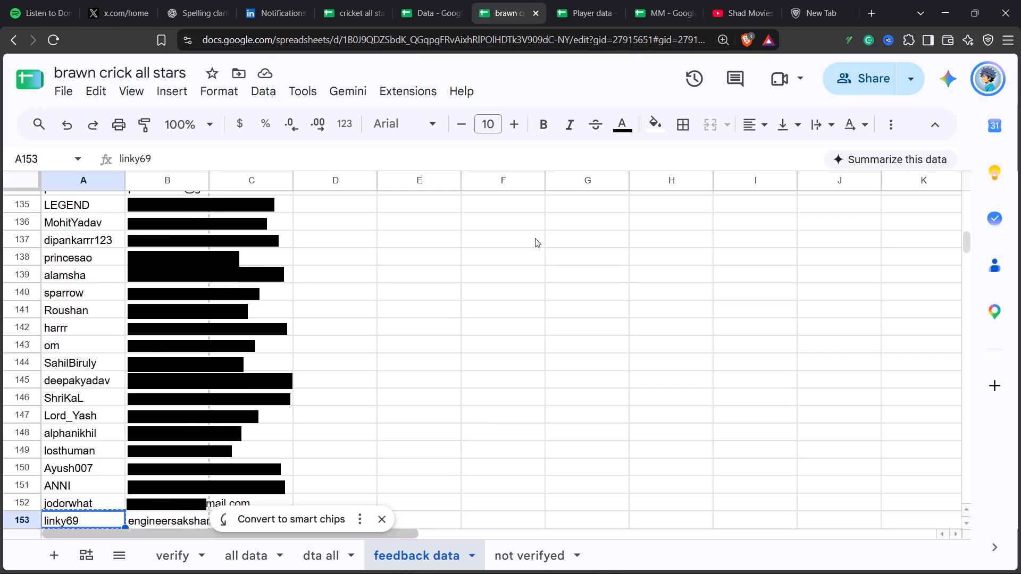
{"action": "left_click", "coordinate": [558, 0]}
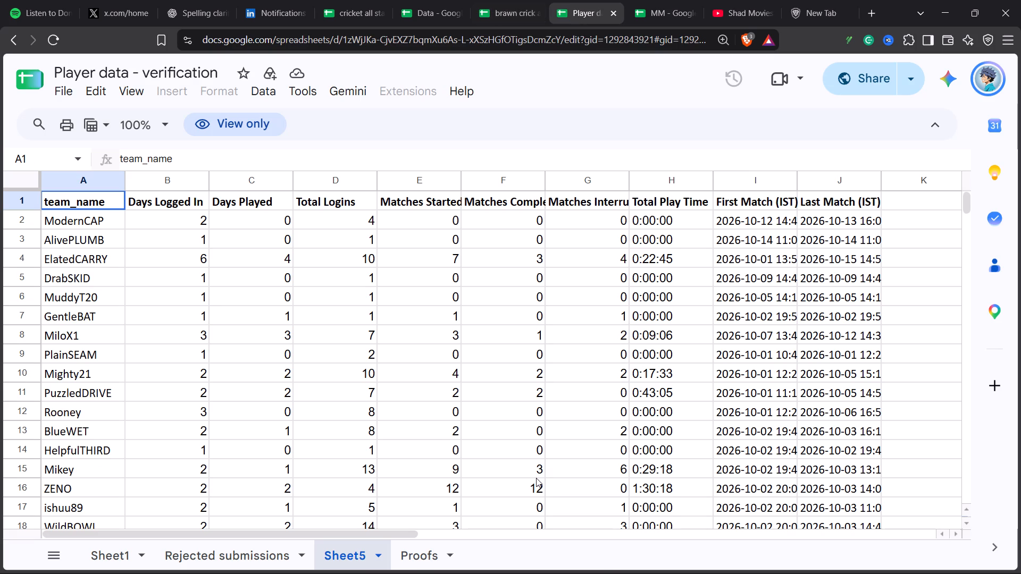
{"action": "key", "text": "ctrl+f"}
{"action": "key", "text": "ctrl+v"}
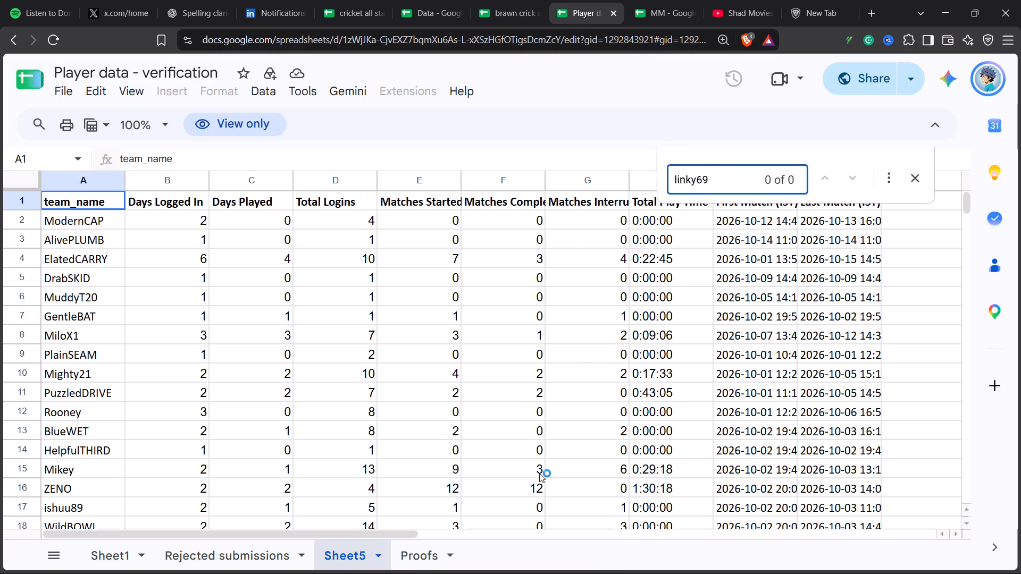
{"action": "left_click", "coordinate": [524, 0]}
{"action": "left_click", "coordinate": [448, 0]}
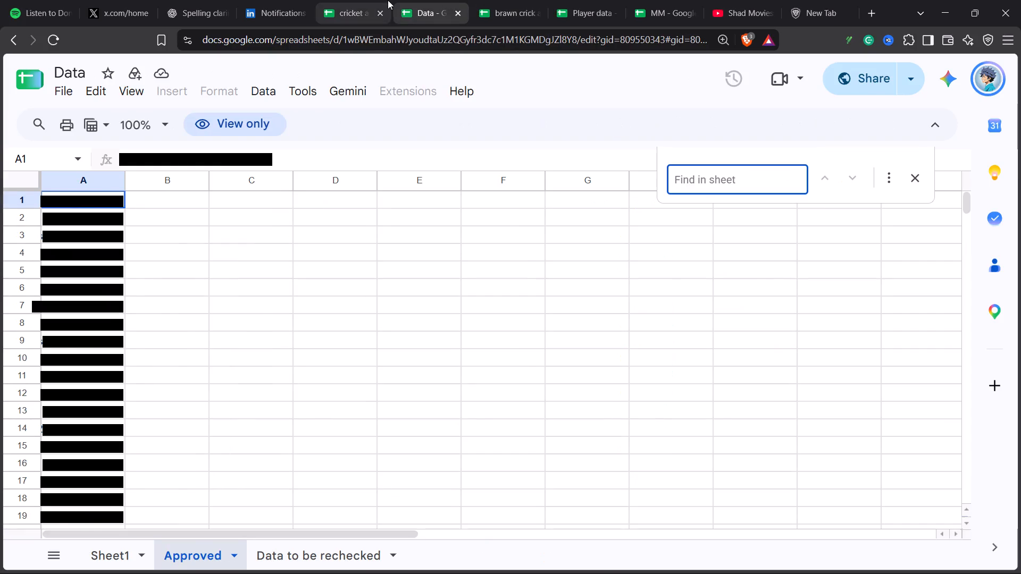
{"action": "left_click", "coordinate": [388, 0]}
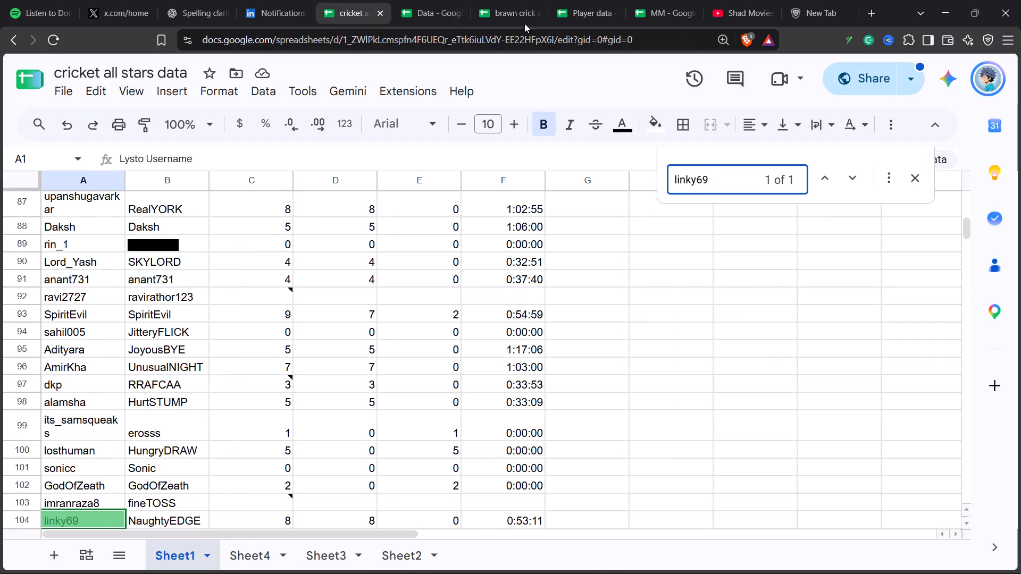
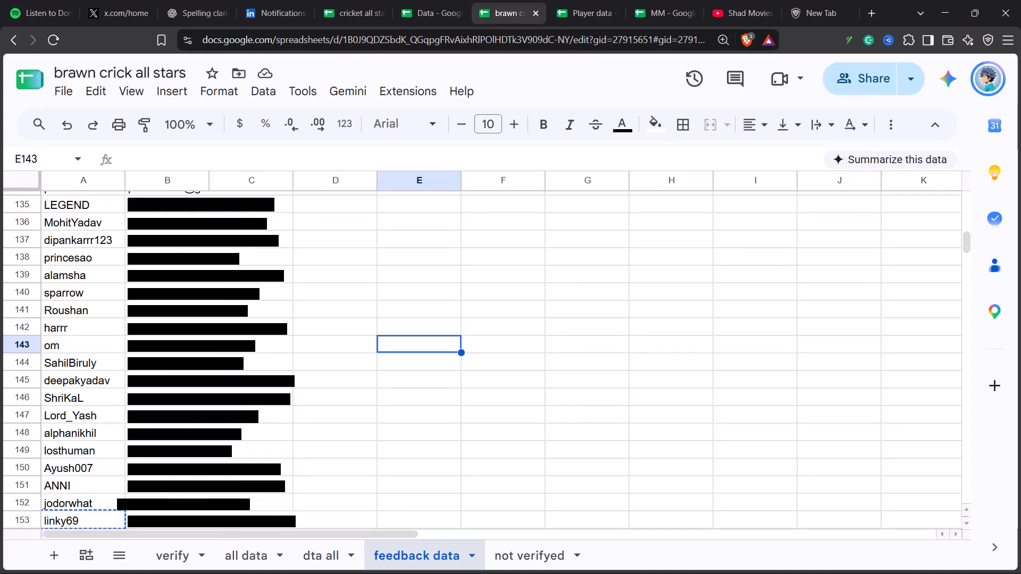
{"action": "left_click", "coordinate": [206, 522]}
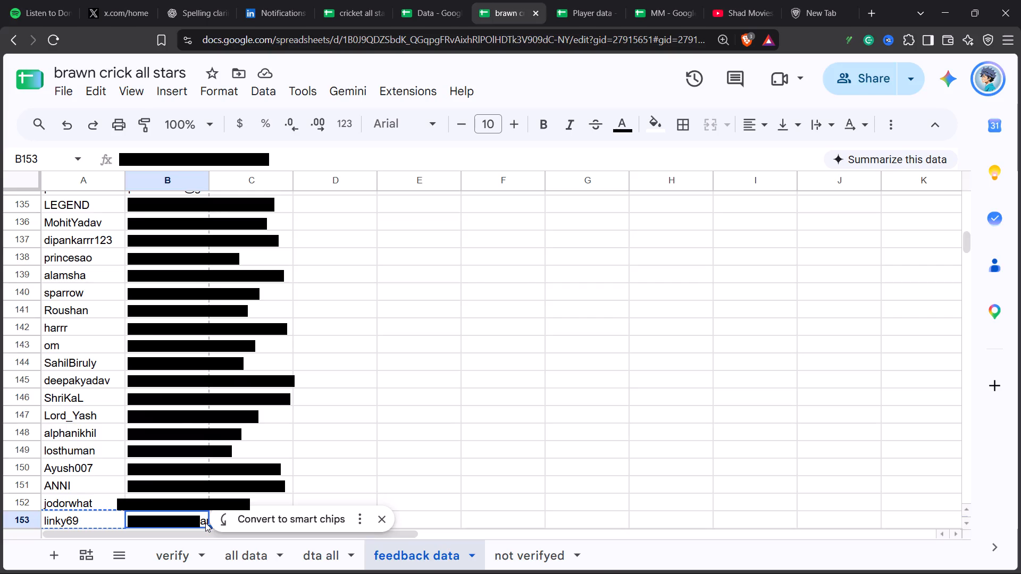
{"action": "left_click", "coordinate": [386, 518]}
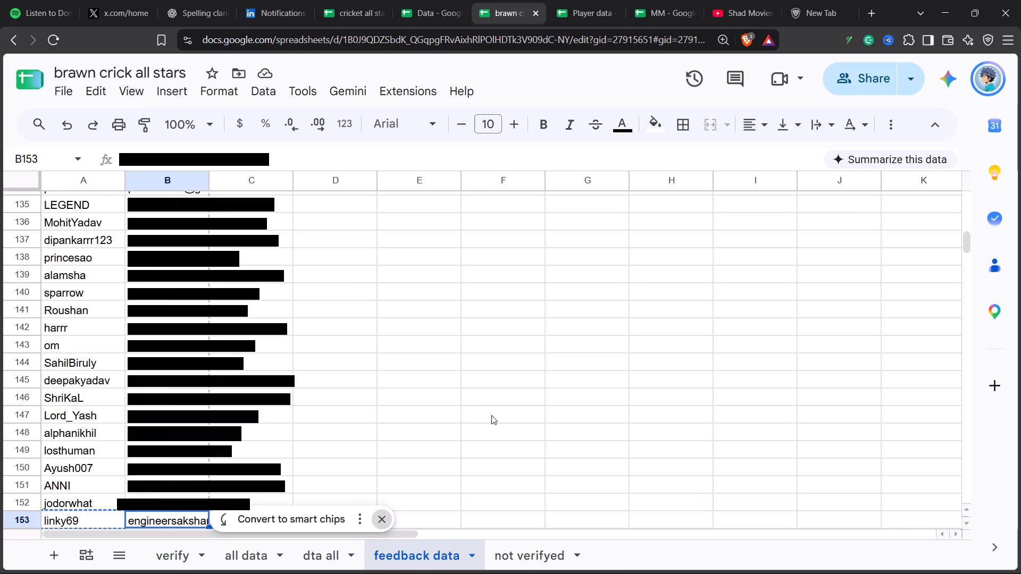
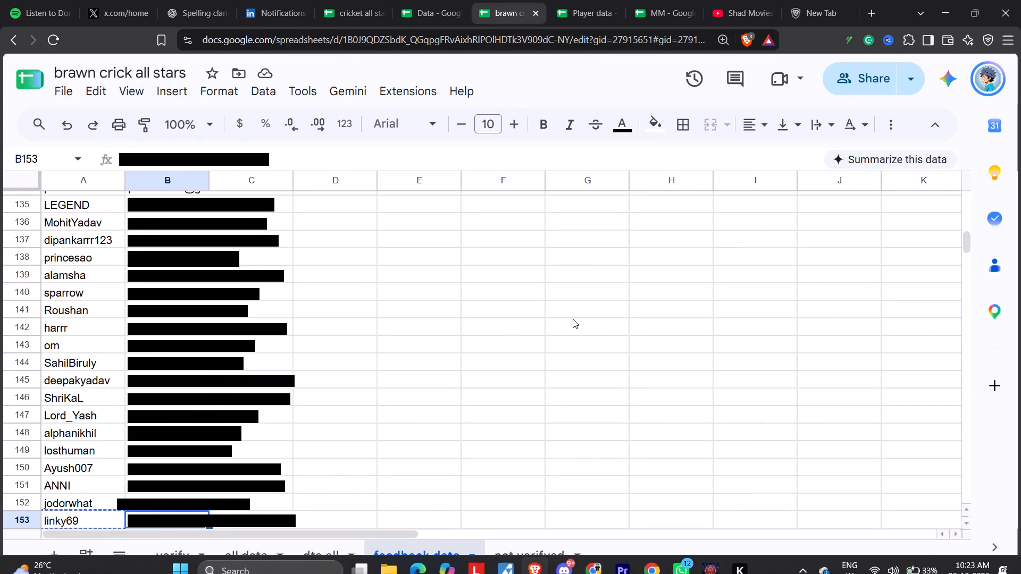
{"action": "left_click", "coordinate": [651, 0]}
{"action": "left_click", "coordinate": [587, 0]}
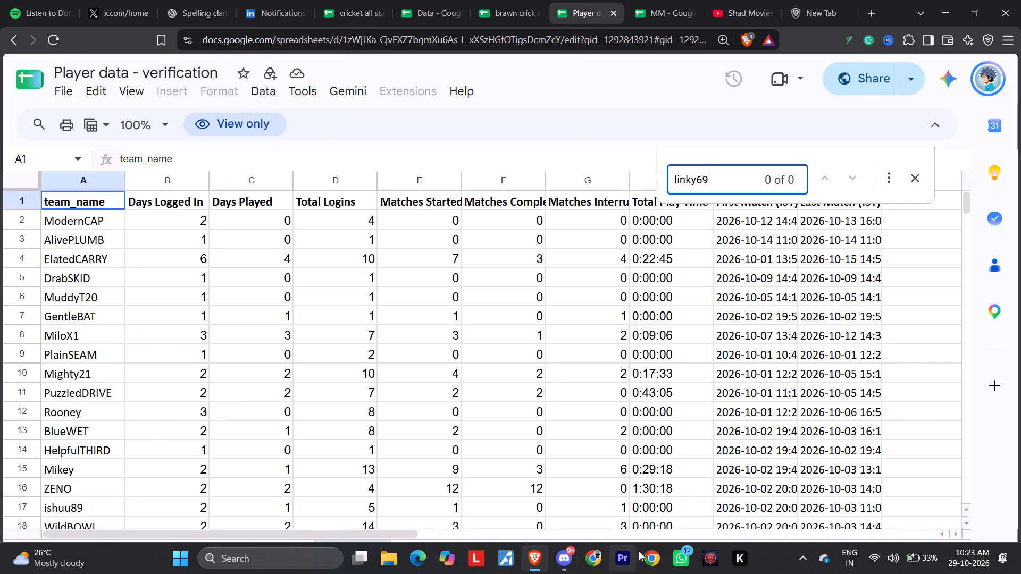
Switch to WhatsApp.
{"action": "left_click", "coordinate": [681, 556]}
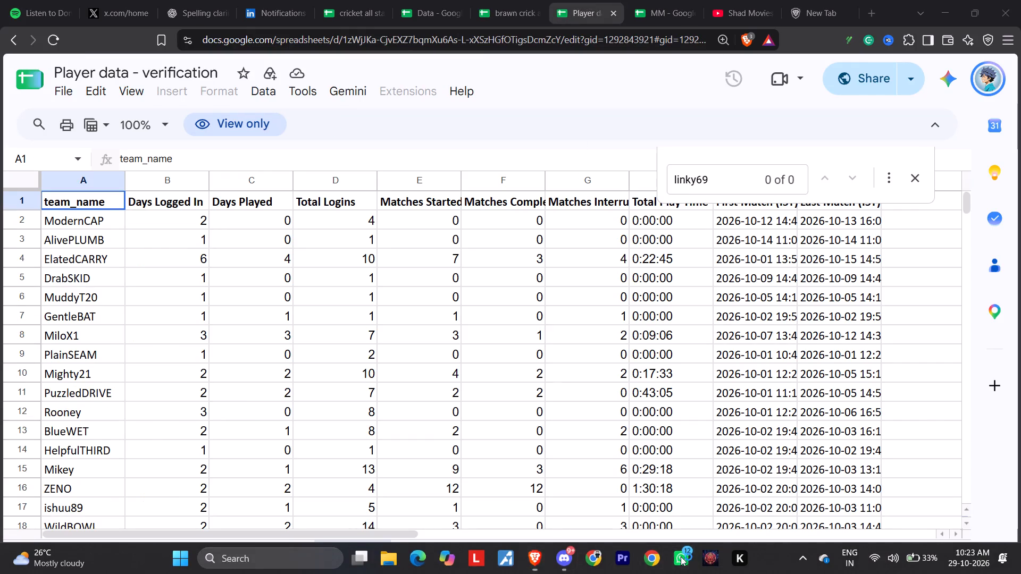
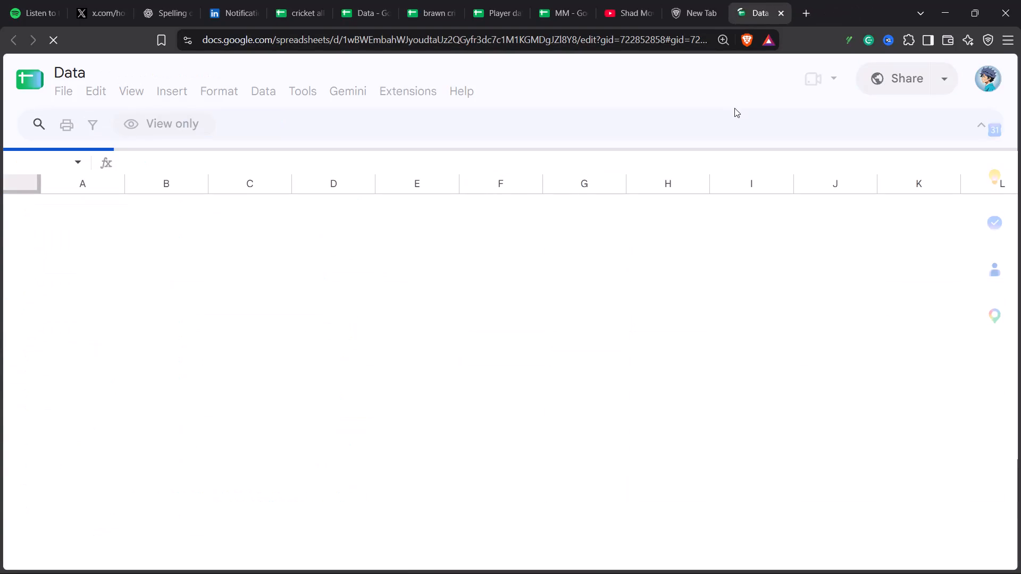
Place the newly opened Data spreadsheet directly after the Player data spreadsheet among the open browser pages.
{"action": "left_click_drag", "start_coordinate": [800, 0], "coordinate": [602, 0]}
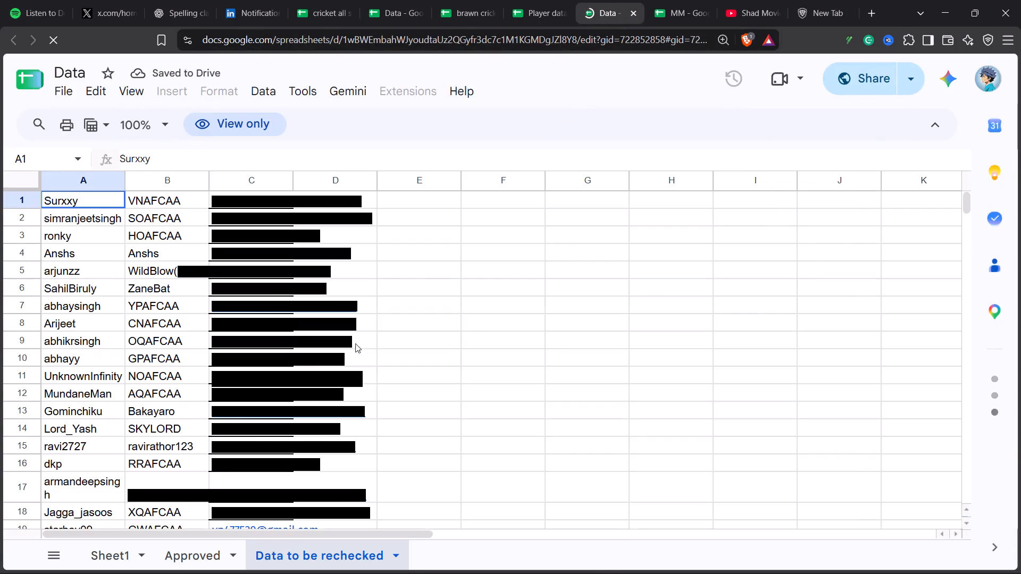
Open Sheet1 of the Data spreadsheet and examine the e-mail entries in column H and the lookup entries in column I.
{"action": "double_click", "coordinate": [127, 563]}
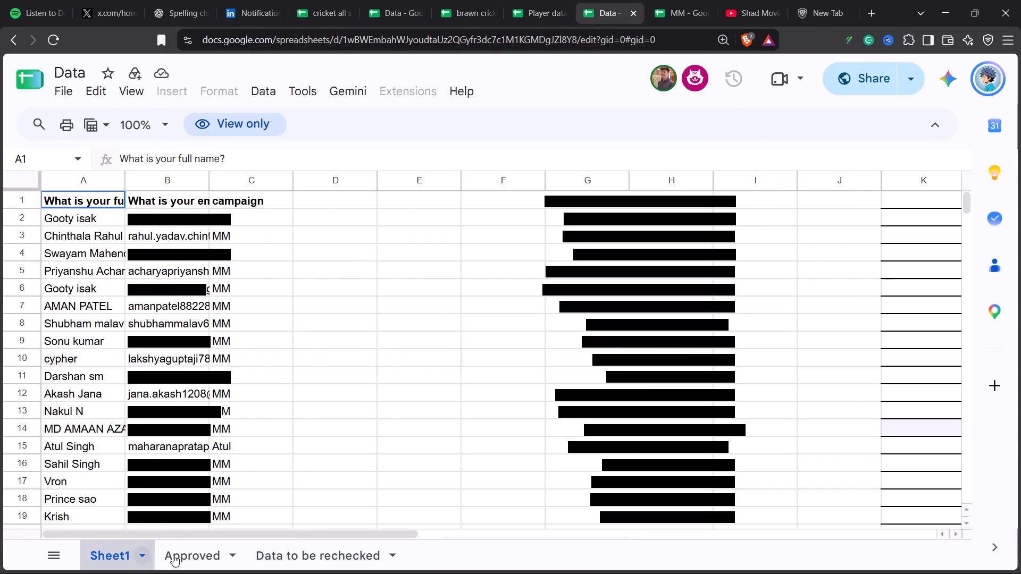
{"action": "left_click", "coordinate": [673, 178]}
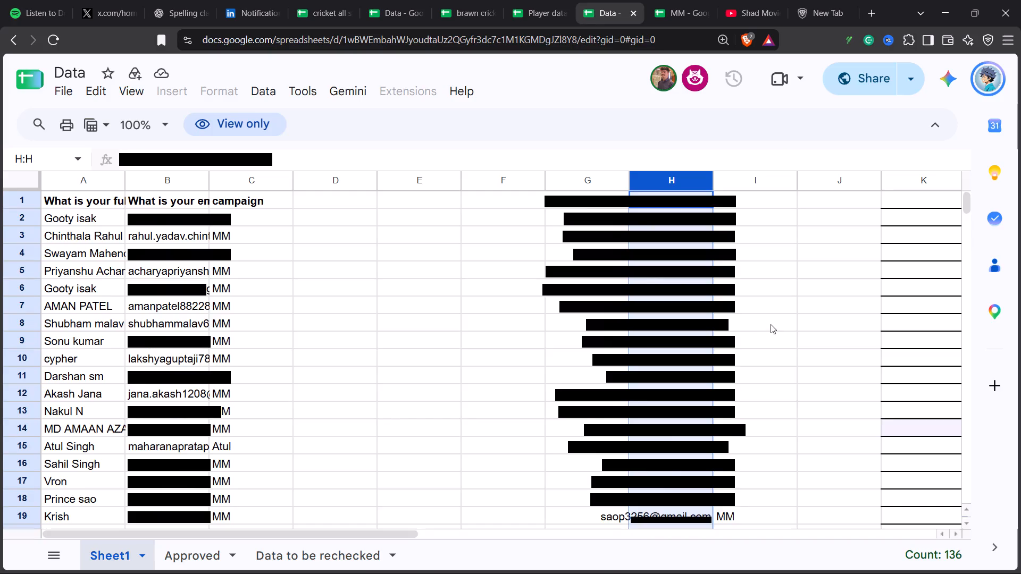
{"action": "scroll", "coordinate": [771, 324], "scroll_direction": "down", "scroll_amount": 5}
{"action": "scroll", "coordinate": [771, 323], "scroll_direction": "up", "scroll_amount": 2}
{"action": "scroll", "coordinate": [771, 323], "scroll_direction": "down", "scroll_amount": 10}
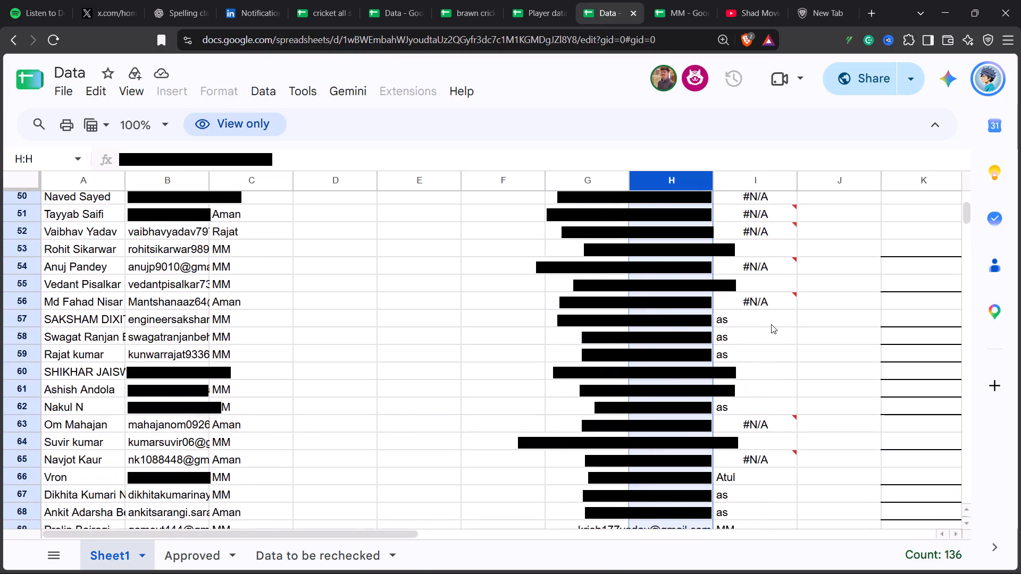
{"action": "scroll", "coordinate": [771, 324], "scroll_direction": "down", "scroll_amount": 11}
{"action": "scroll", "coordinate": [771, 324], "scroll_direction": "down", "scroll_amount": 10}
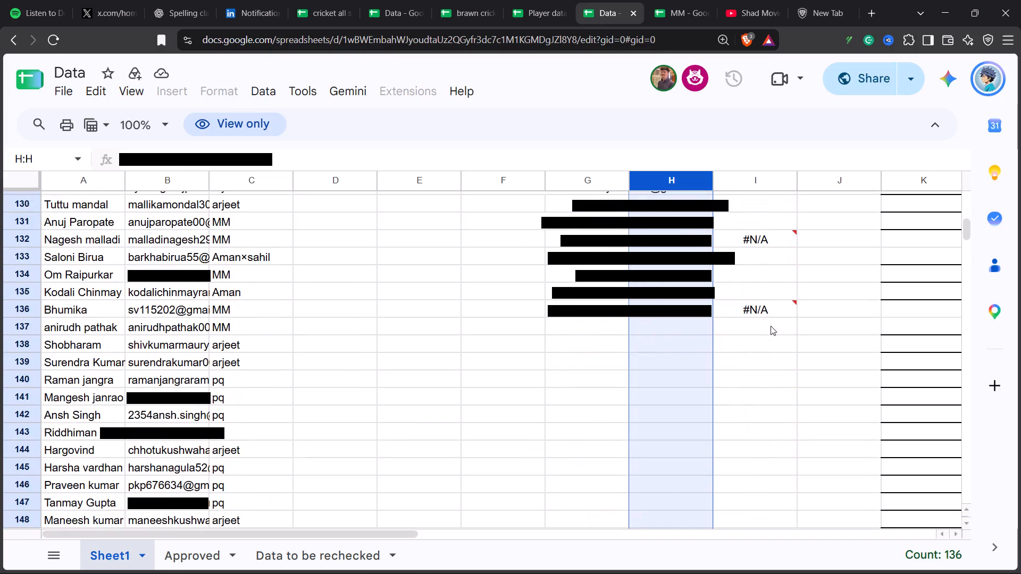
{"action": "left_click", "coordinate": [748, 182]}
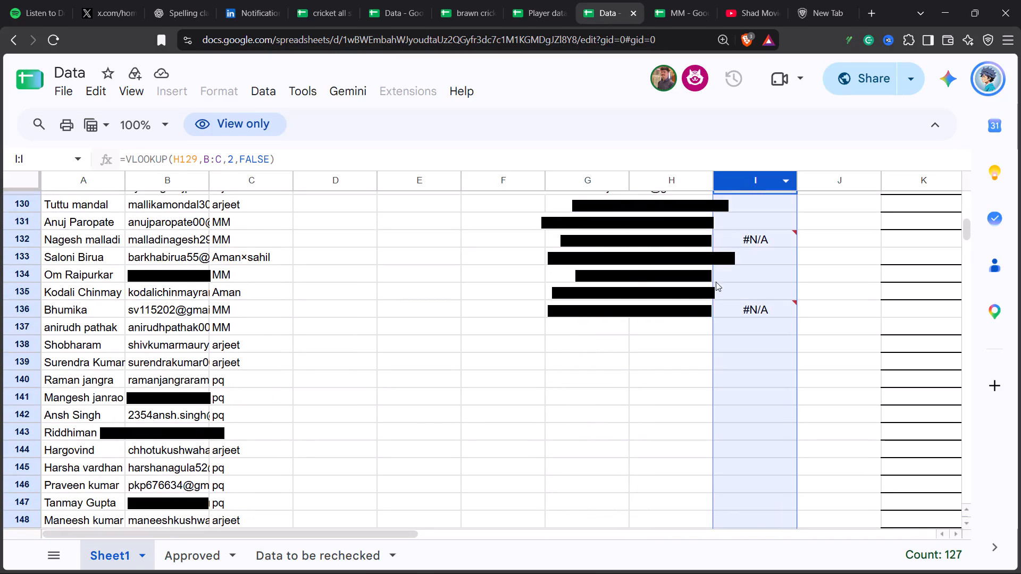
Copy column H of the Data spreadsheet's Sheet1 into column A of a new sheet in cricket all stars data.
{"action": "left_click", "coordinate": [655, 174]}
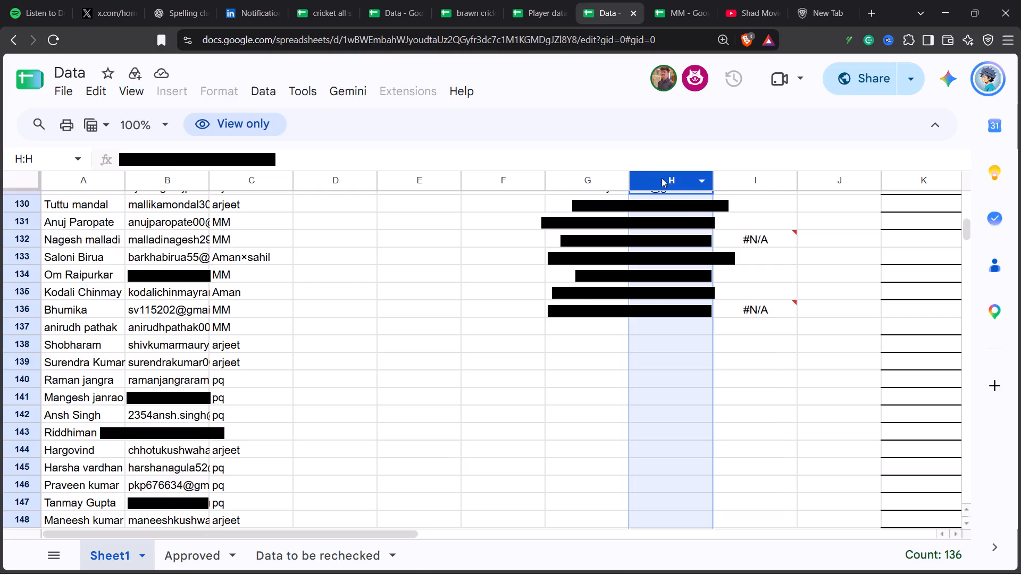
{"action": "key", "text": "ctrl+c"}
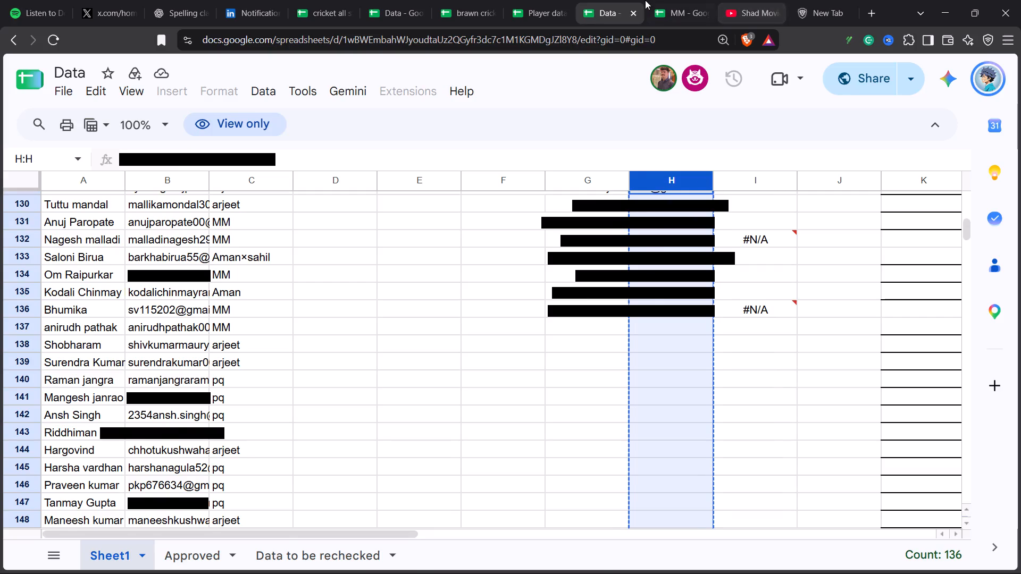
{"action": "left_click", "coordinate": [680, 0]}
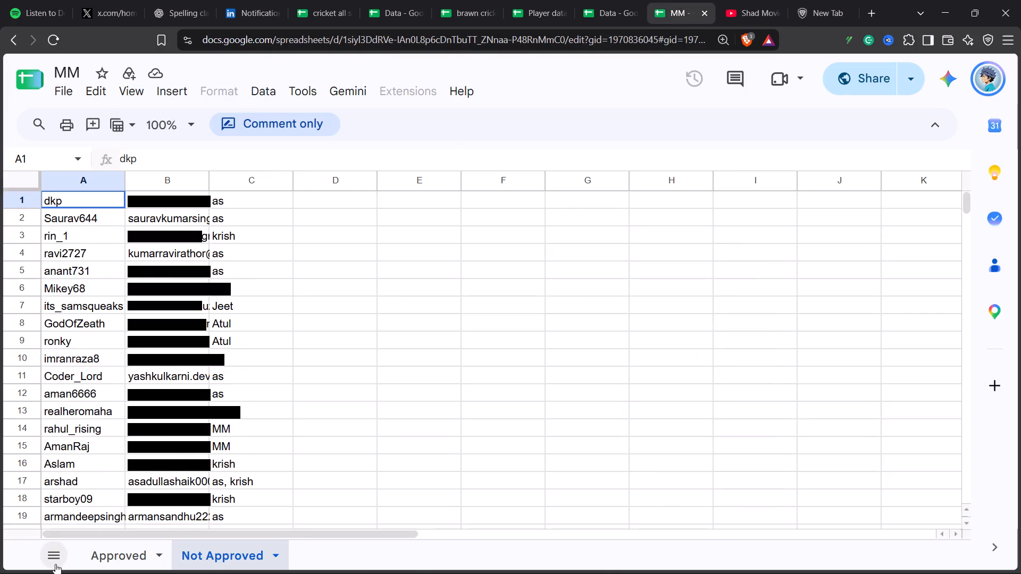
{"action": "left_click_drag", "start_coordinate": [455, 354], "coordinate": [455, 336]}
{"action": "left_click", "coordinate": [515, 0]}
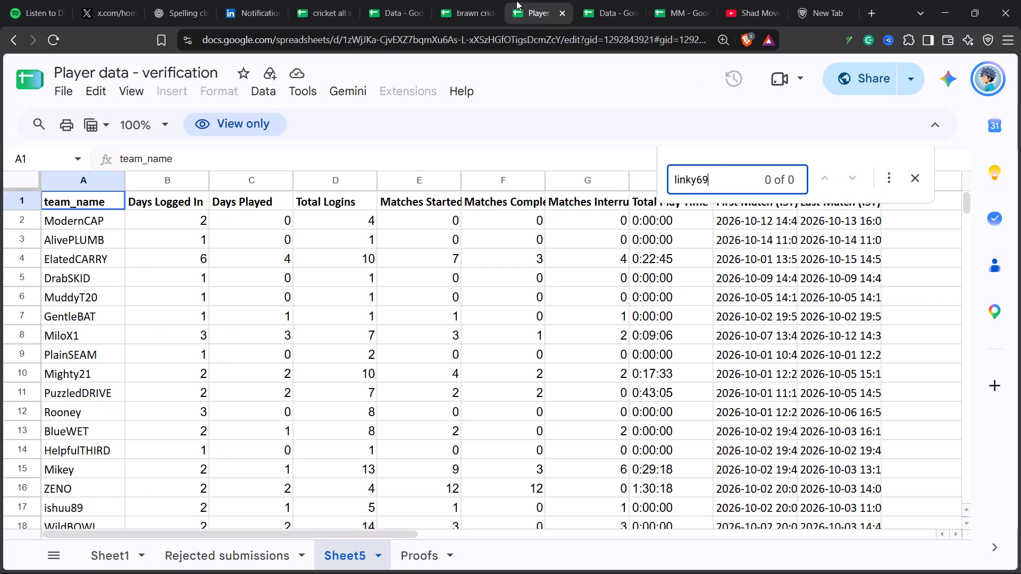
{"action": "left_click", "coordinate": [476, 0]}
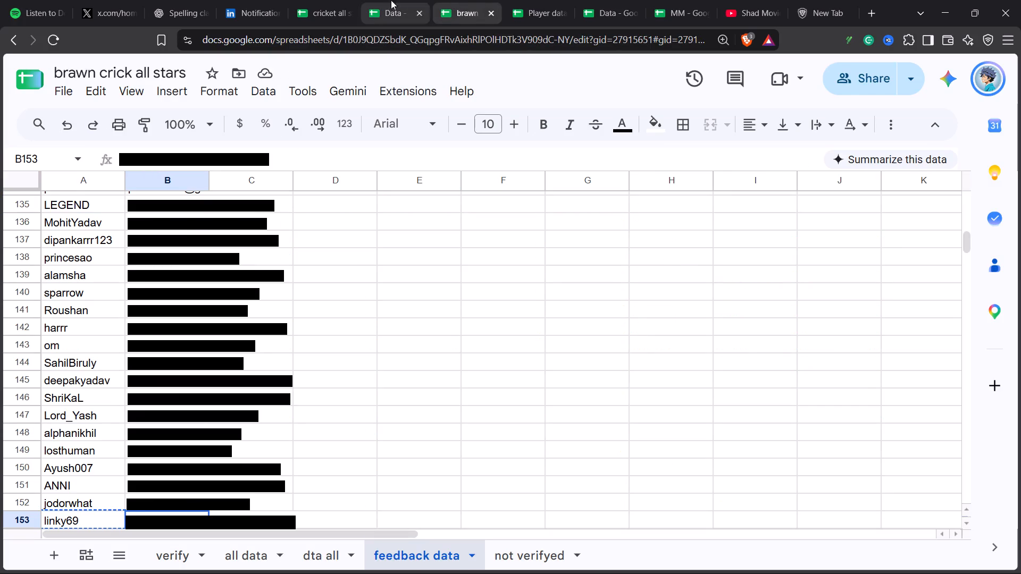
{"action": "left_click", "coordinate": [334, 0]}
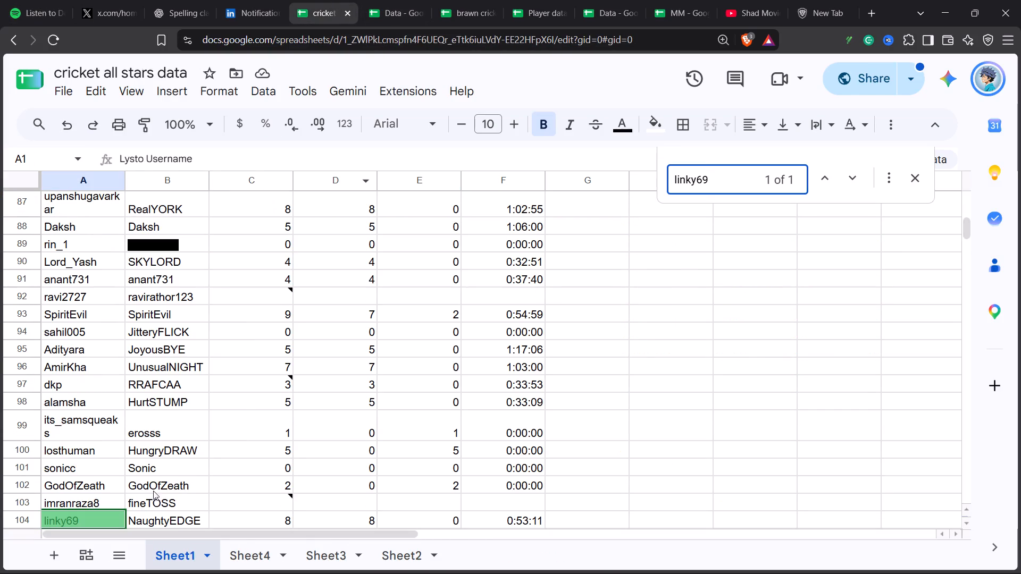
{"action": "left_click", "coordinate": [54, 559]}
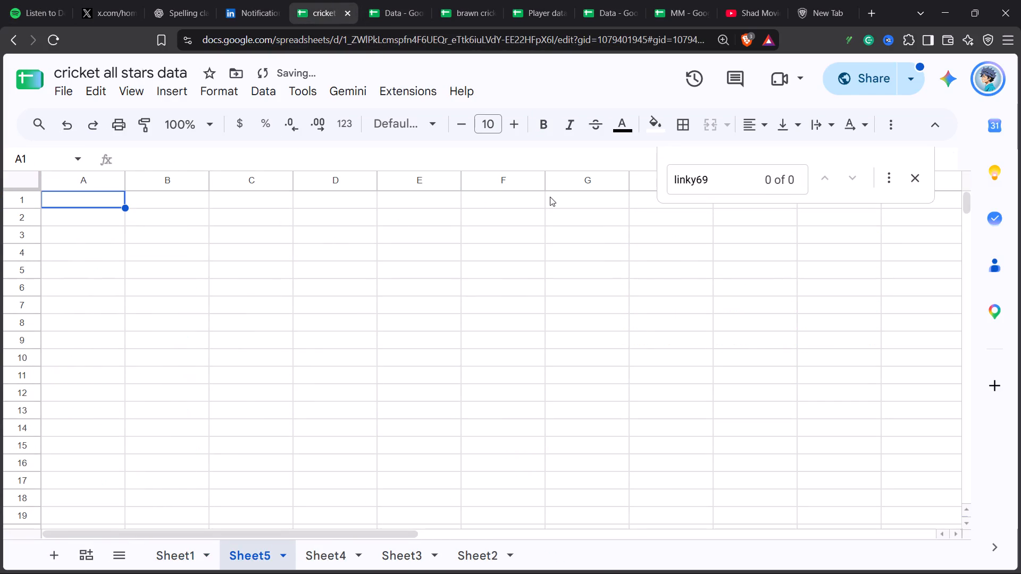
{"action": "left_click", "coordinate": [911, 176]}
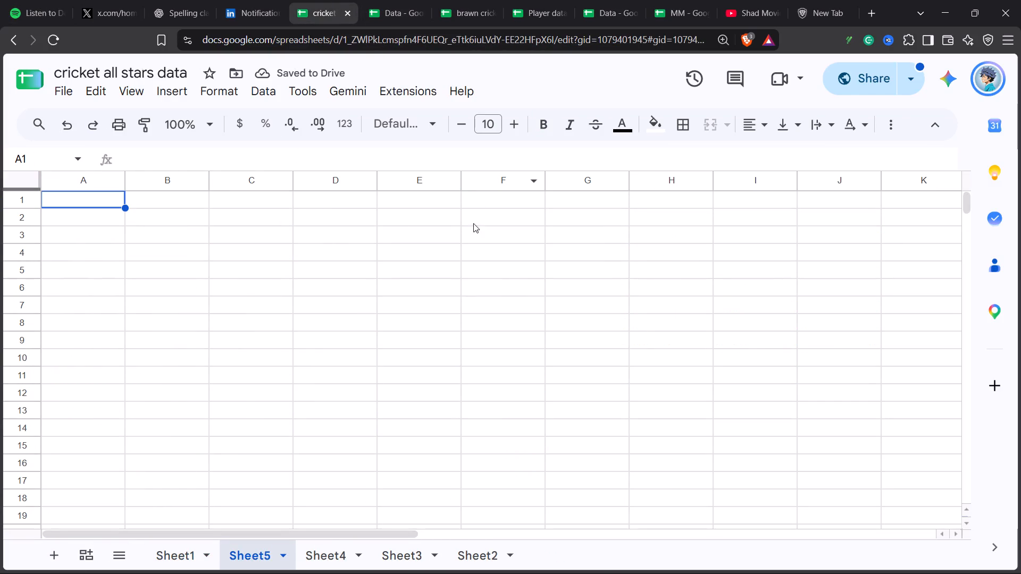
{"action": "left_click", "coordinate": [85, 182]}
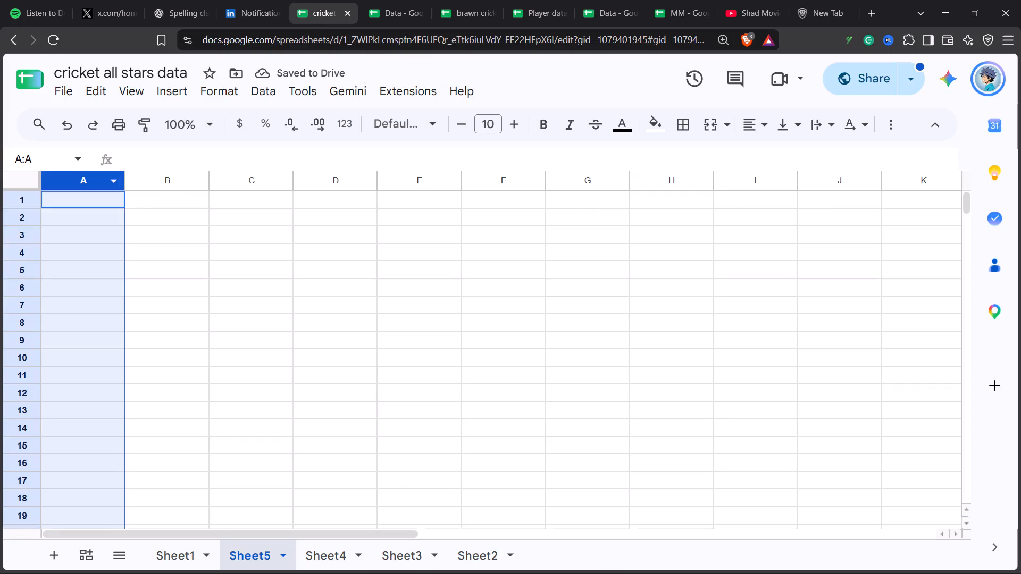
{"action": "key", "text": "ctrl+v"}
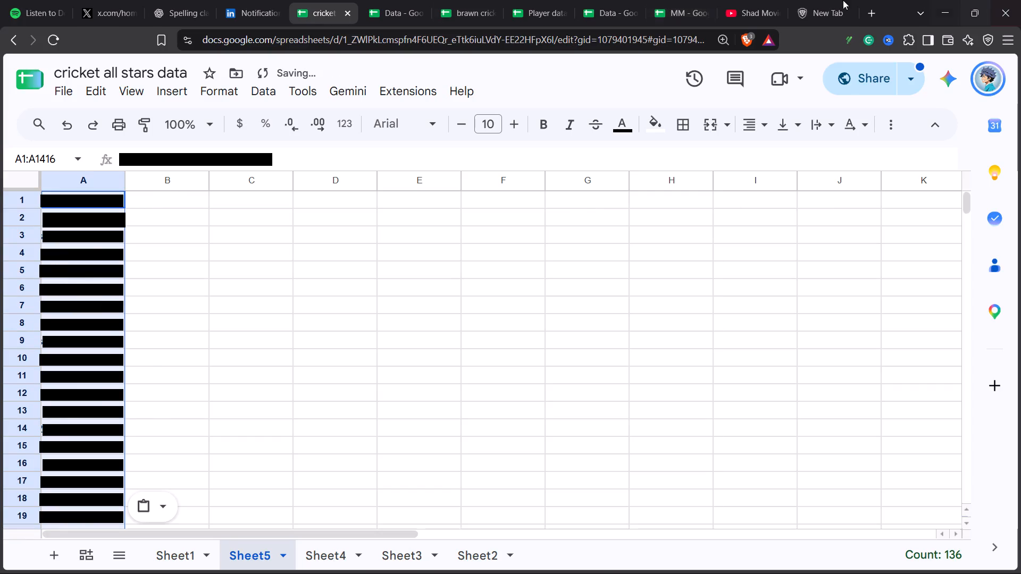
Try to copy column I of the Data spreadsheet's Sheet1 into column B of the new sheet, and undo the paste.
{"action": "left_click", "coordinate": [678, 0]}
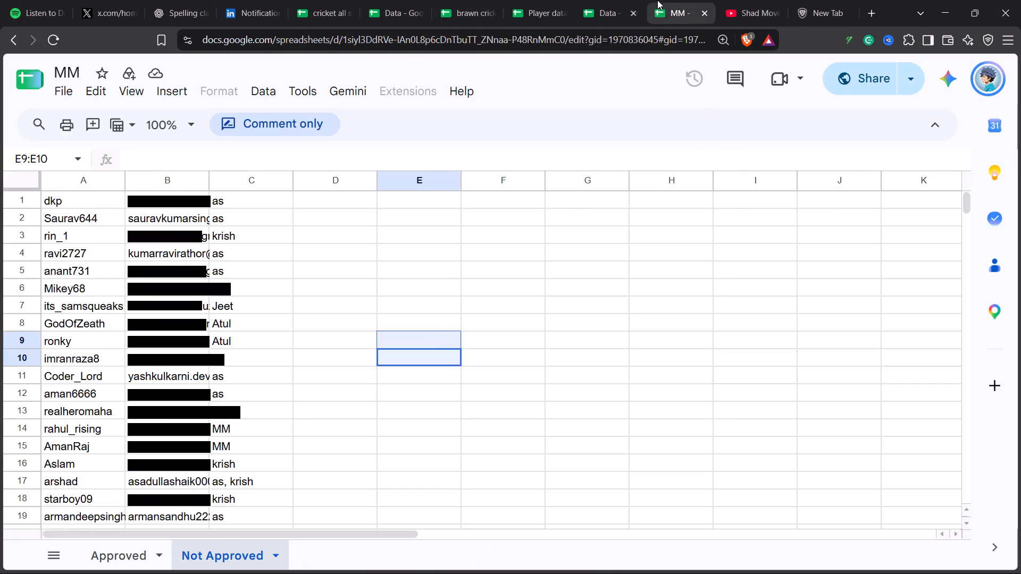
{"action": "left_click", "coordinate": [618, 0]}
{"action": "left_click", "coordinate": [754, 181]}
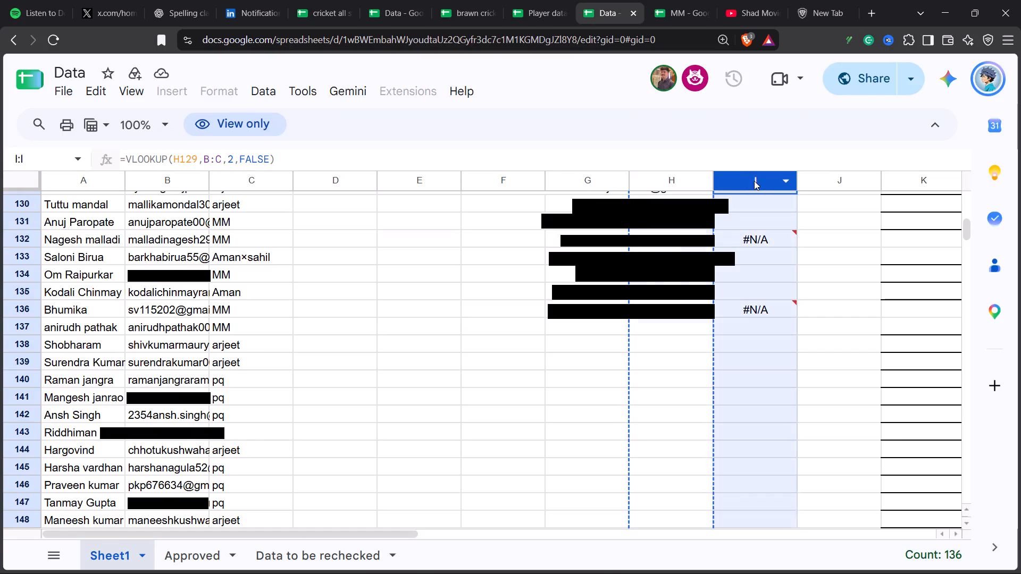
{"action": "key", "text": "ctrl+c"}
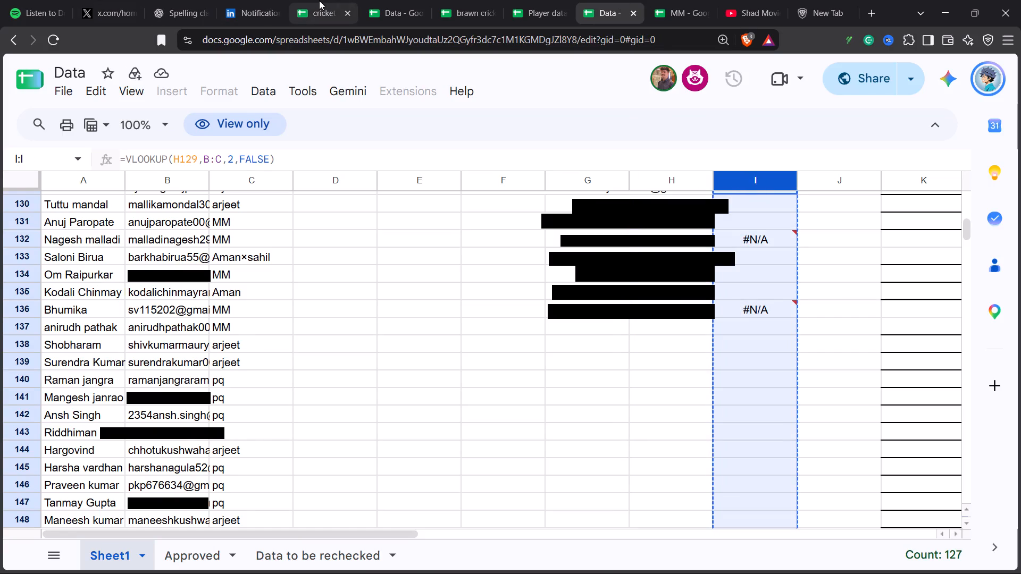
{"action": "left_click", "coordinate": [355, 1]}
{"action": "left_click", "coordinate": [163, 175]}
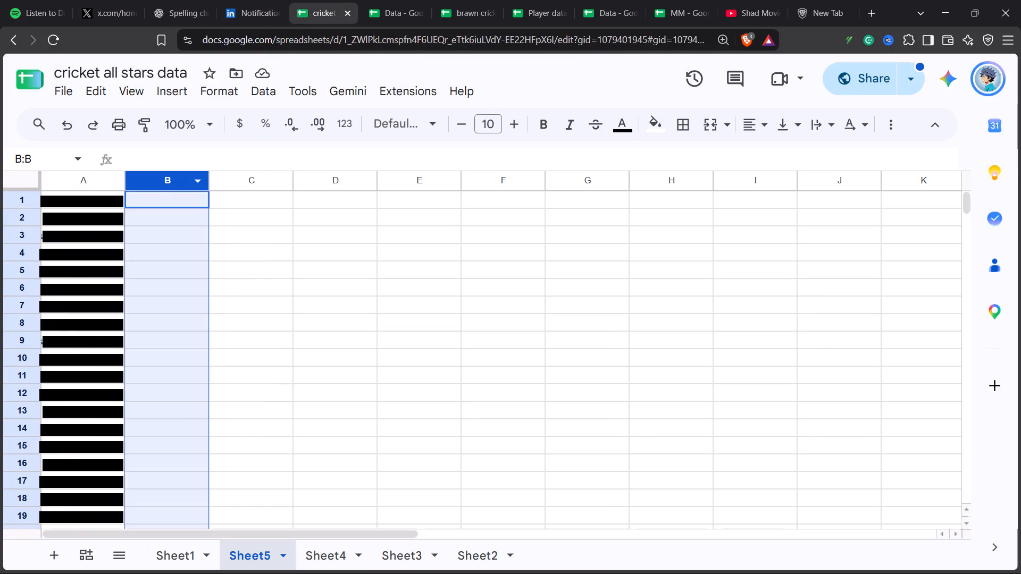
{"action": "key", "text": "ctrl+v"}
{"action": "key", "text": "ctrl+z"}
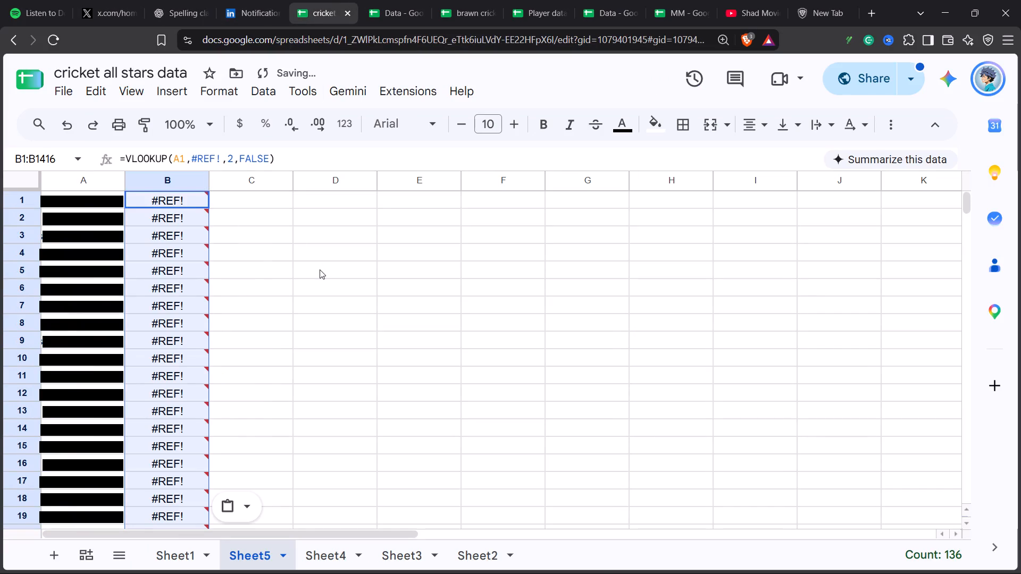
Return to Sheet1 of the Data spreadsheet and check the lookup formula in column I.
{"action": "left_click", "coordinate": [676, 0]}
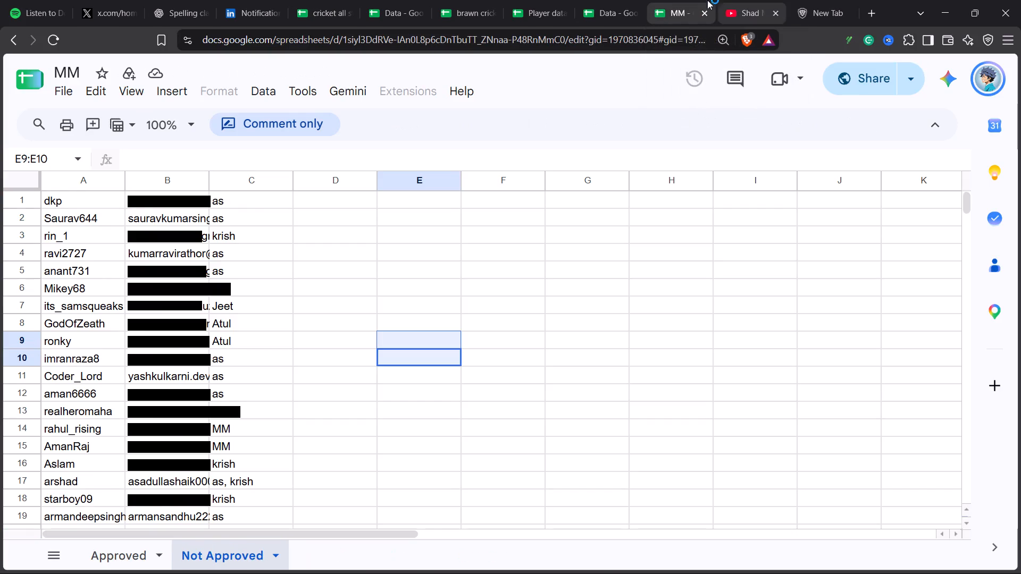
{"action": "left_click", "coordinate": [609, 0]}
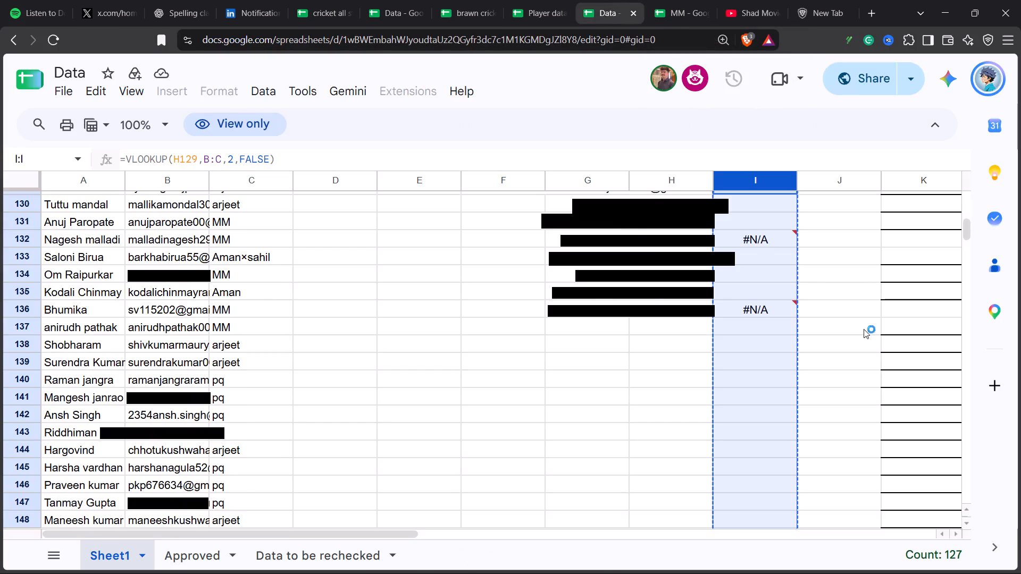
{"action": "left_click", "coordinate": [760, 180]}
{"action": "left_click", "coordinate": [584, 285]}
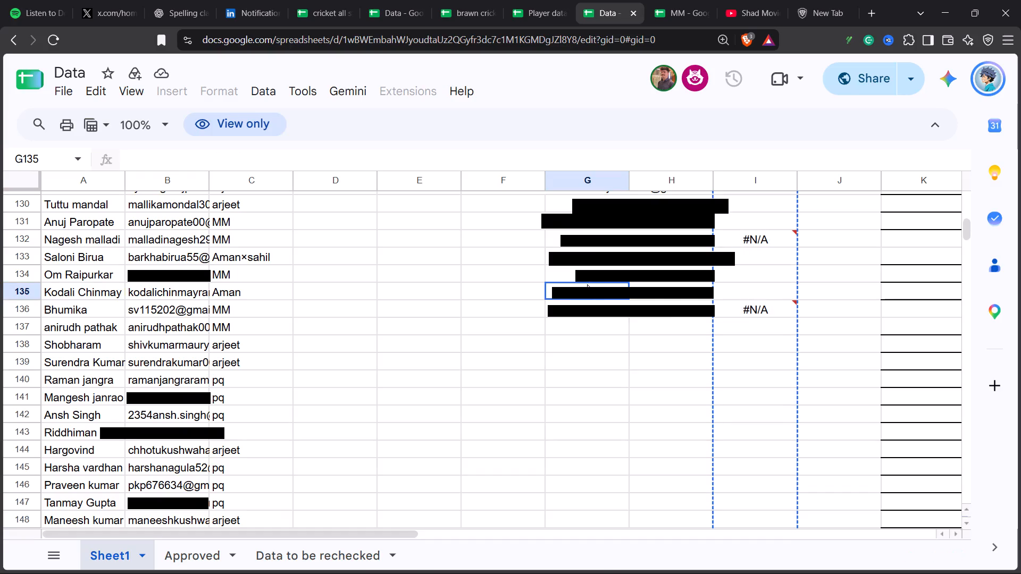
{"action": "left_click", "coordinate": [735, 180]}
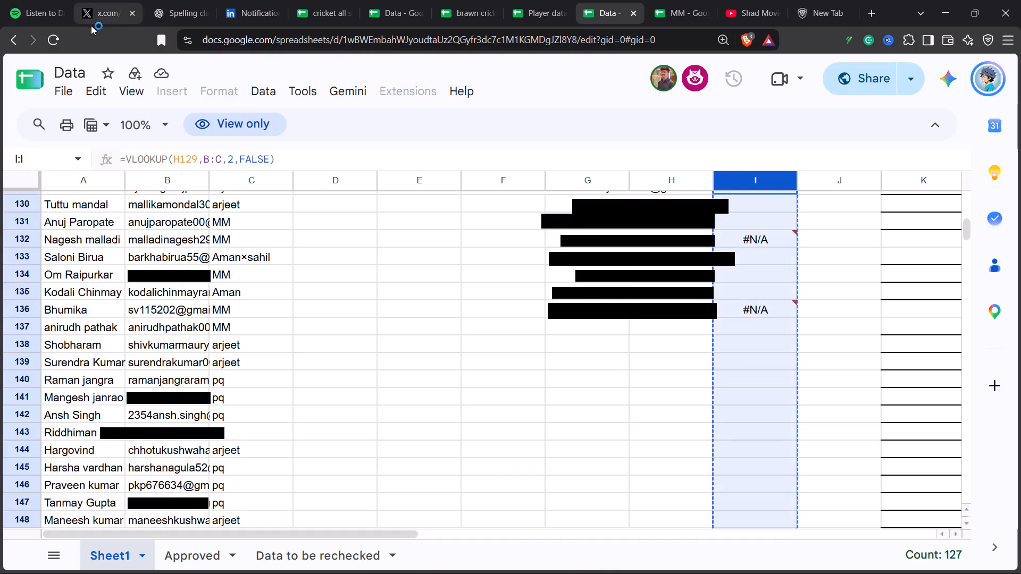
Send the link for the Data spreadsheet by e-mail to the intended contact, without a message.
{"action": "left_click", "coordinate": [863, 78]}
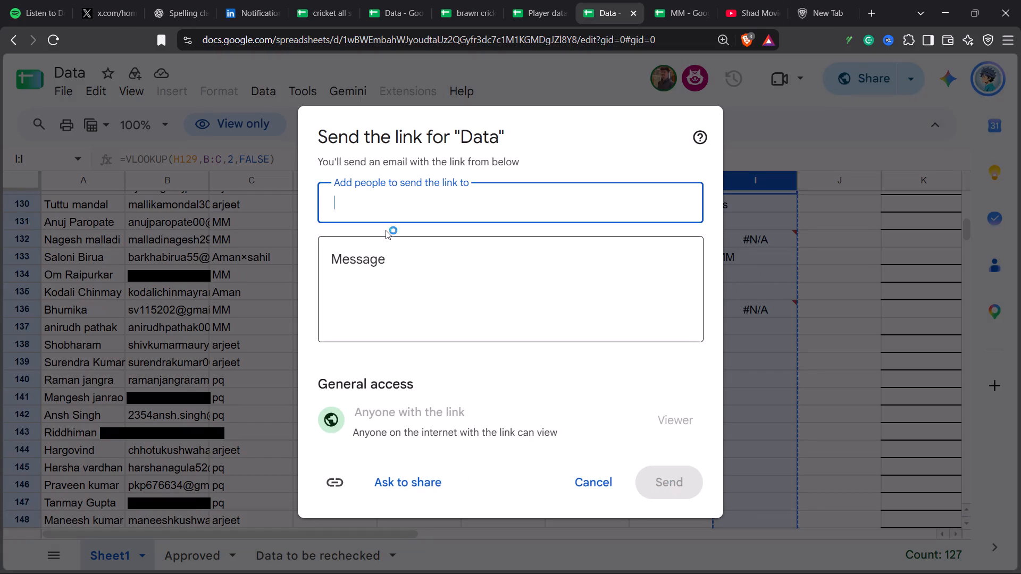
{"action": "left_click", "coordinate": [365, 194]}
{"action": "left_click", "coordinate": [423, 188]}
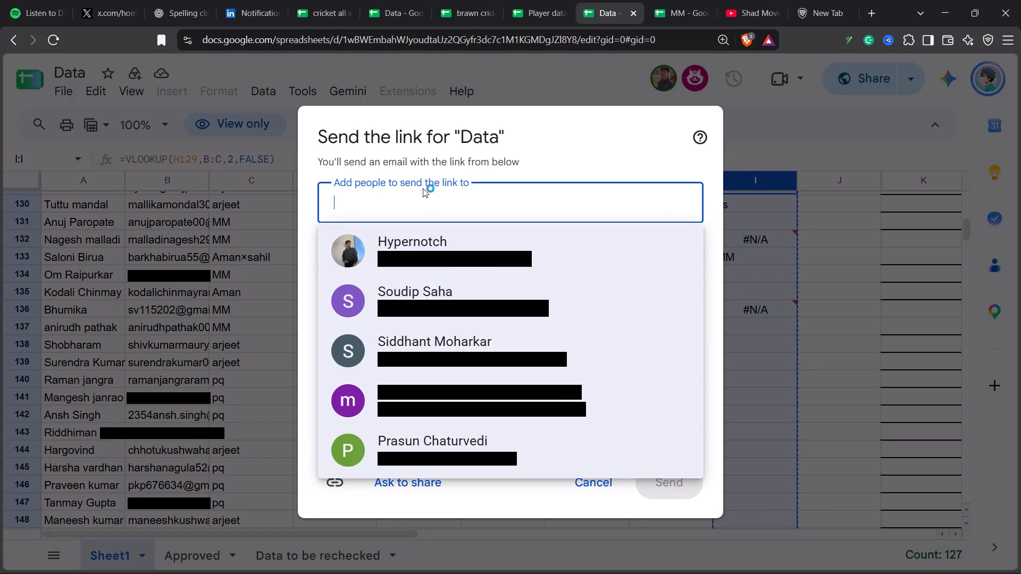
{"action": "left_click_drag", "start_coordinate": [419, 199], "coordinate": [417, 204]}
{"action": "left_click", "coordinate": [414, 209]}
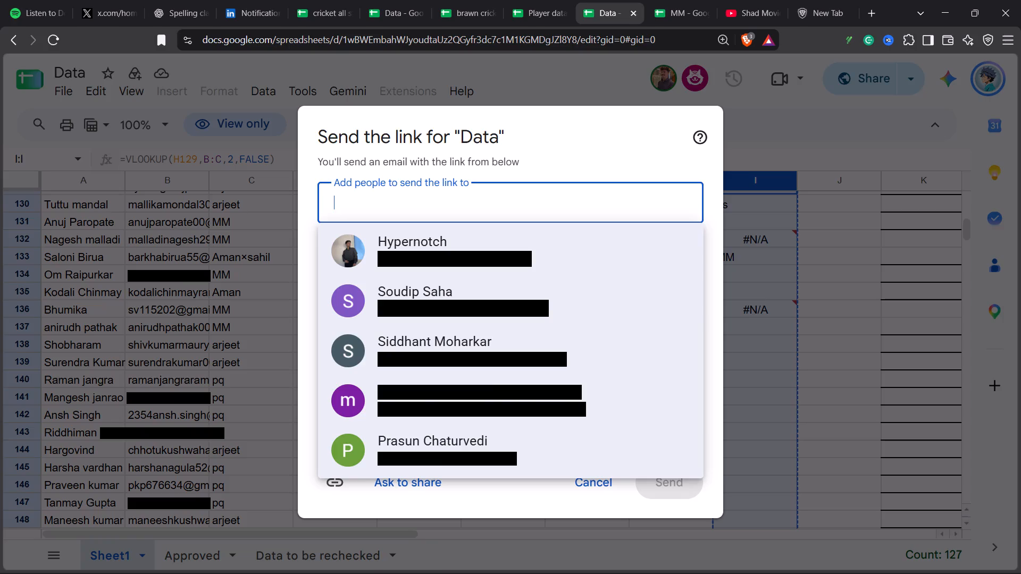
{"action": "type", "text": "abh"}
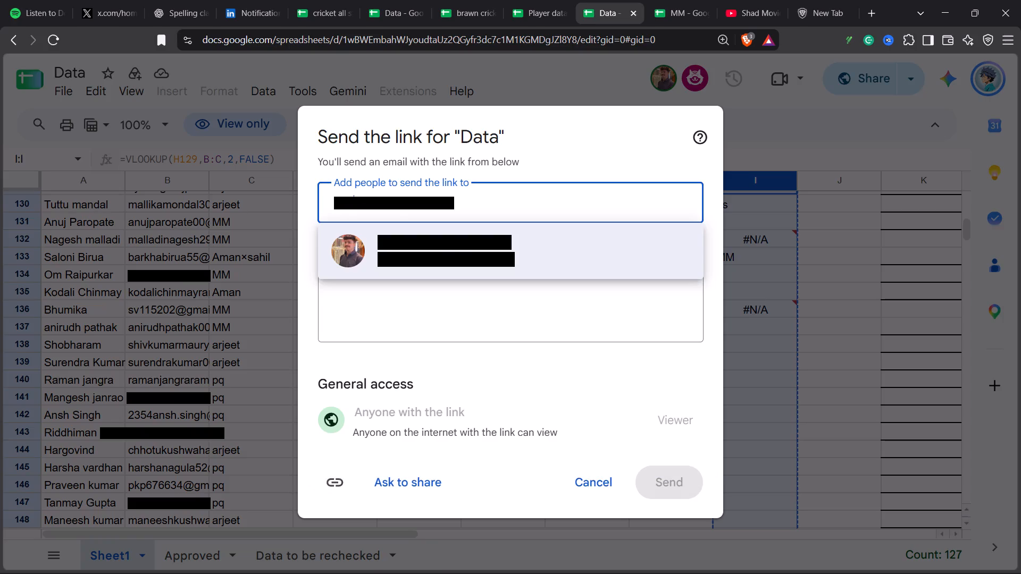
{"action": "left_click", "coordinate": [538, 247]}
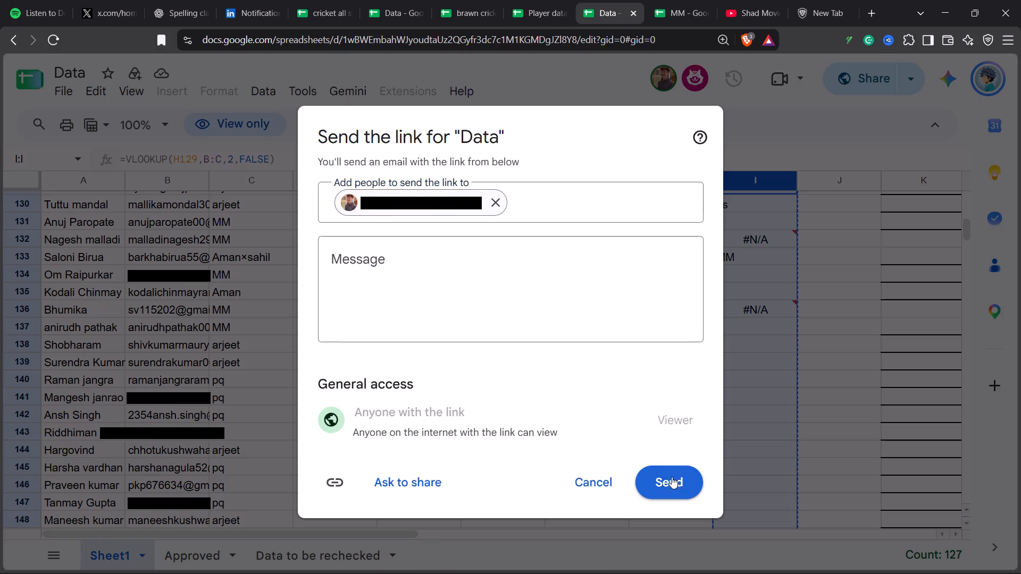
{"action": "double_click", "coordinate": [675, 485]}
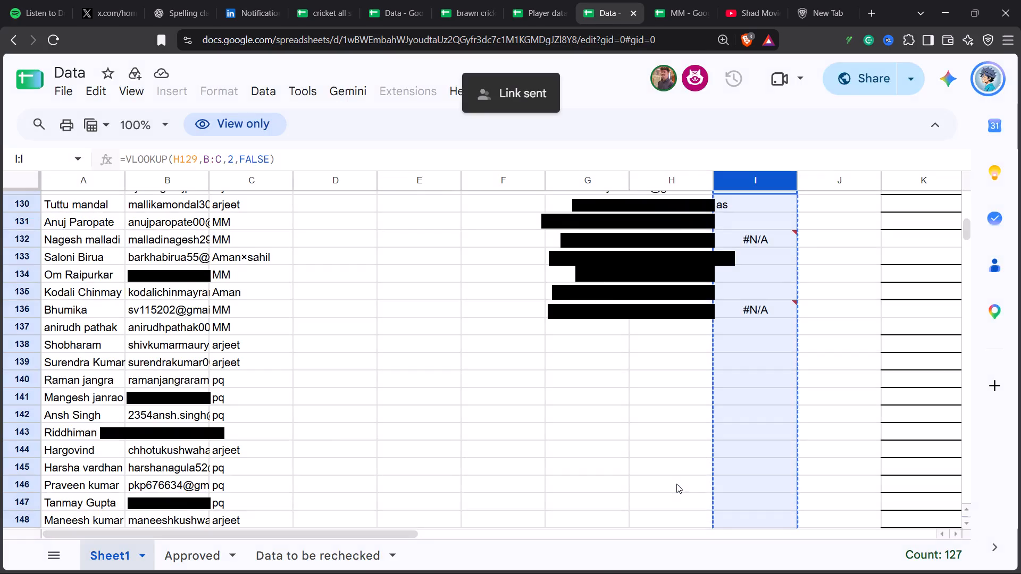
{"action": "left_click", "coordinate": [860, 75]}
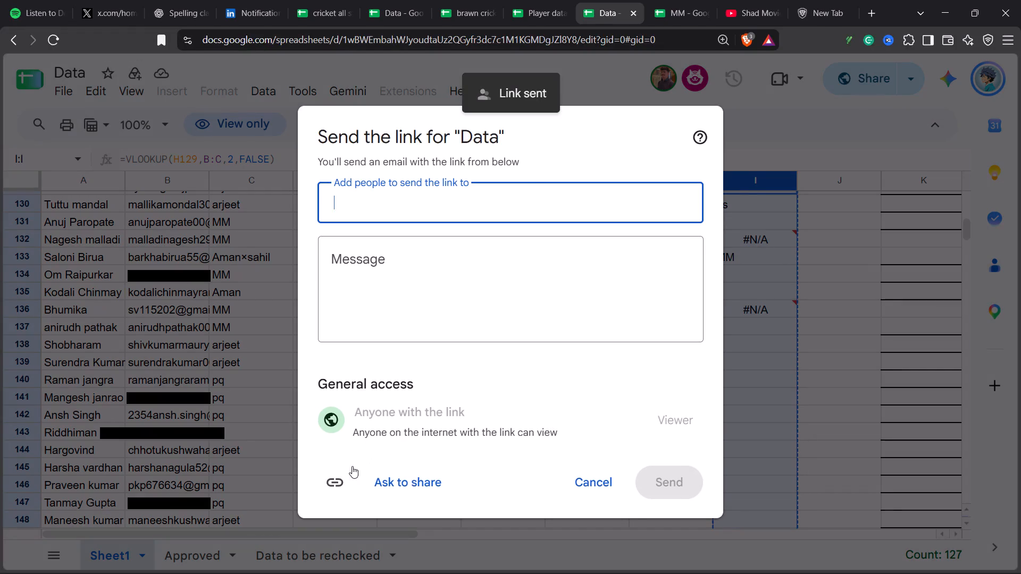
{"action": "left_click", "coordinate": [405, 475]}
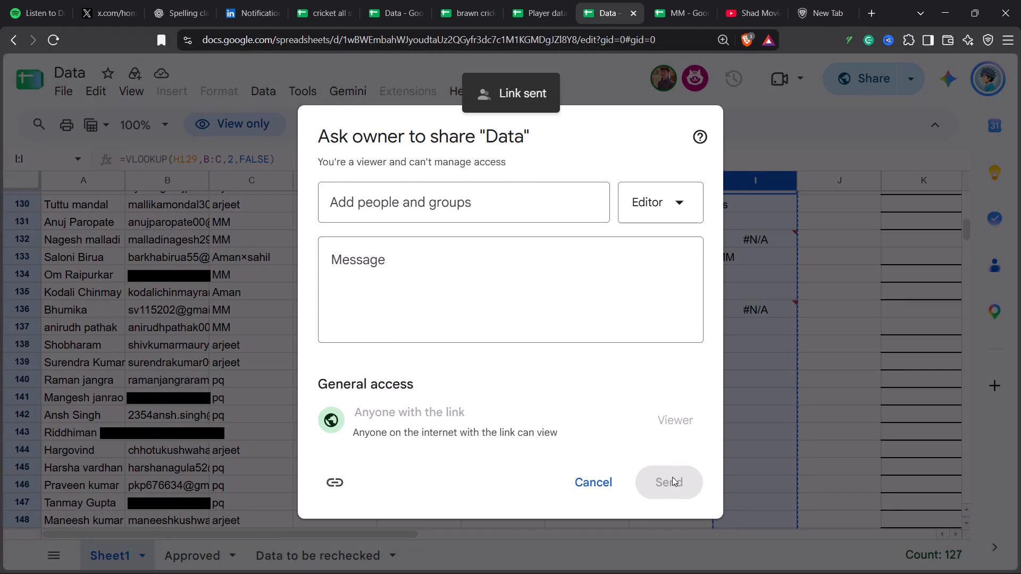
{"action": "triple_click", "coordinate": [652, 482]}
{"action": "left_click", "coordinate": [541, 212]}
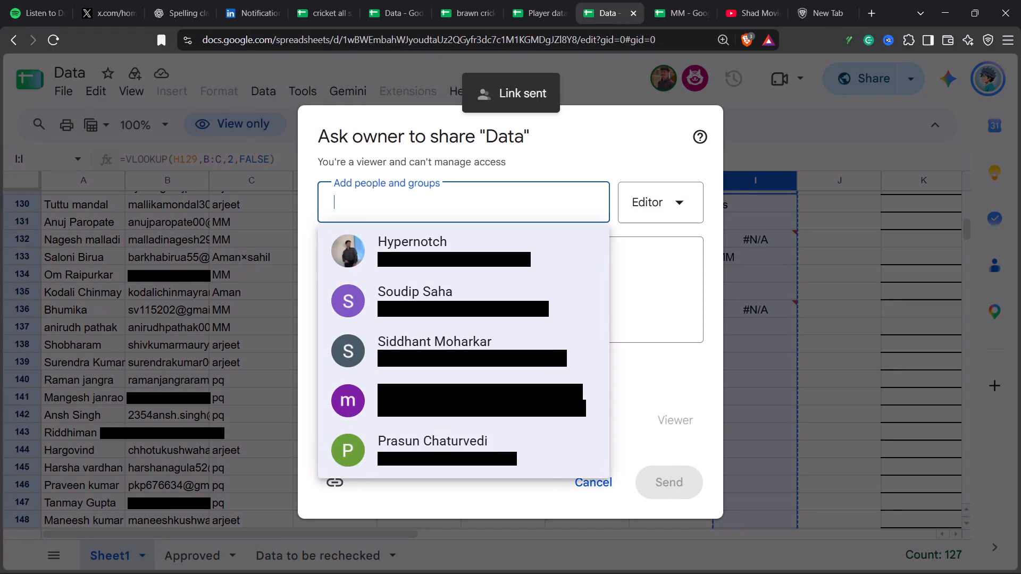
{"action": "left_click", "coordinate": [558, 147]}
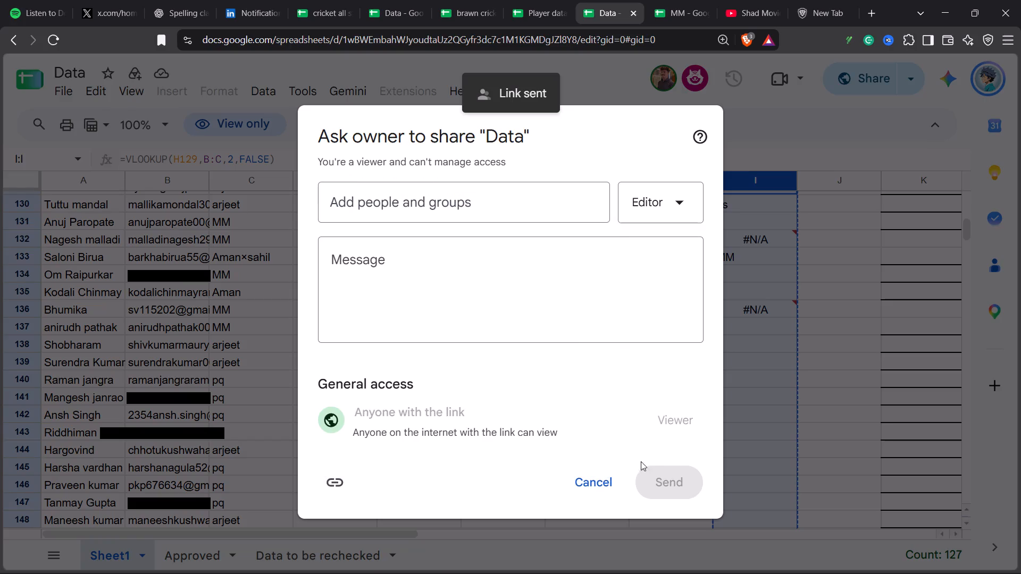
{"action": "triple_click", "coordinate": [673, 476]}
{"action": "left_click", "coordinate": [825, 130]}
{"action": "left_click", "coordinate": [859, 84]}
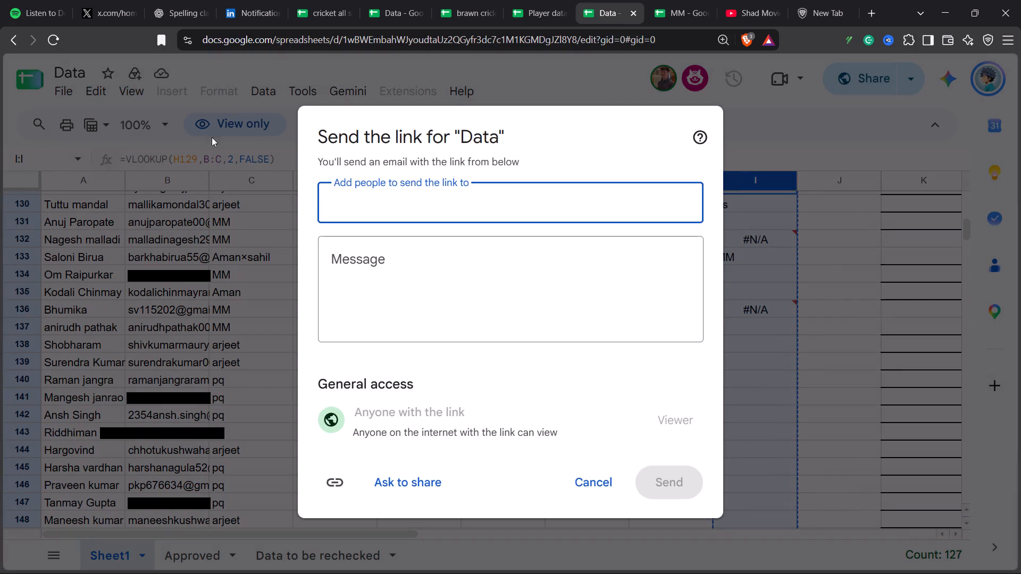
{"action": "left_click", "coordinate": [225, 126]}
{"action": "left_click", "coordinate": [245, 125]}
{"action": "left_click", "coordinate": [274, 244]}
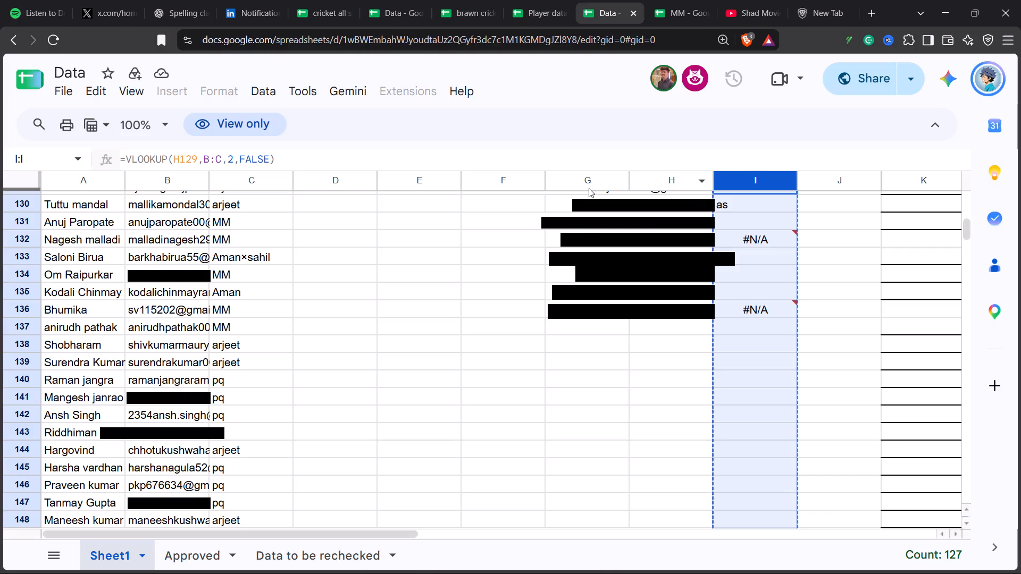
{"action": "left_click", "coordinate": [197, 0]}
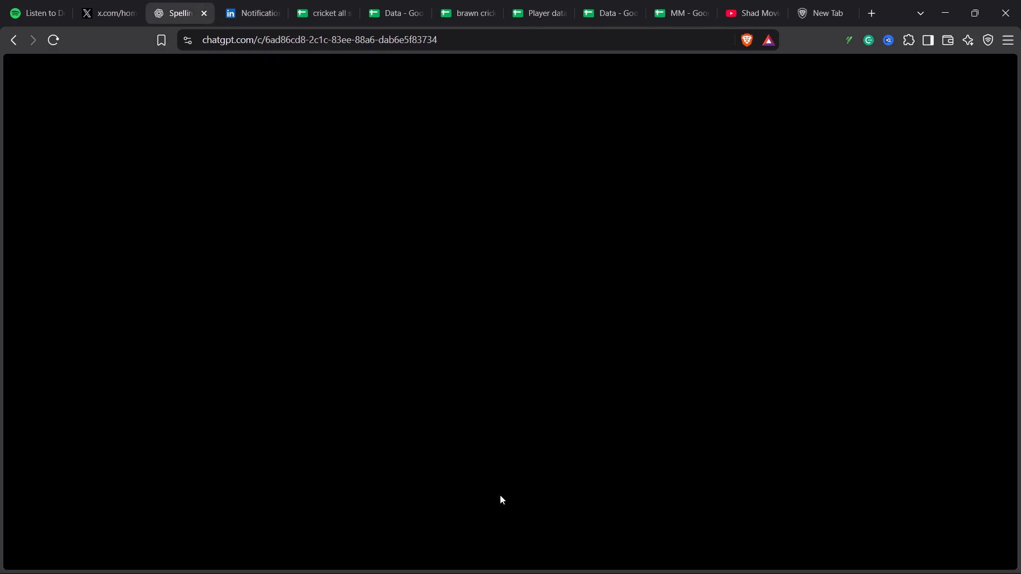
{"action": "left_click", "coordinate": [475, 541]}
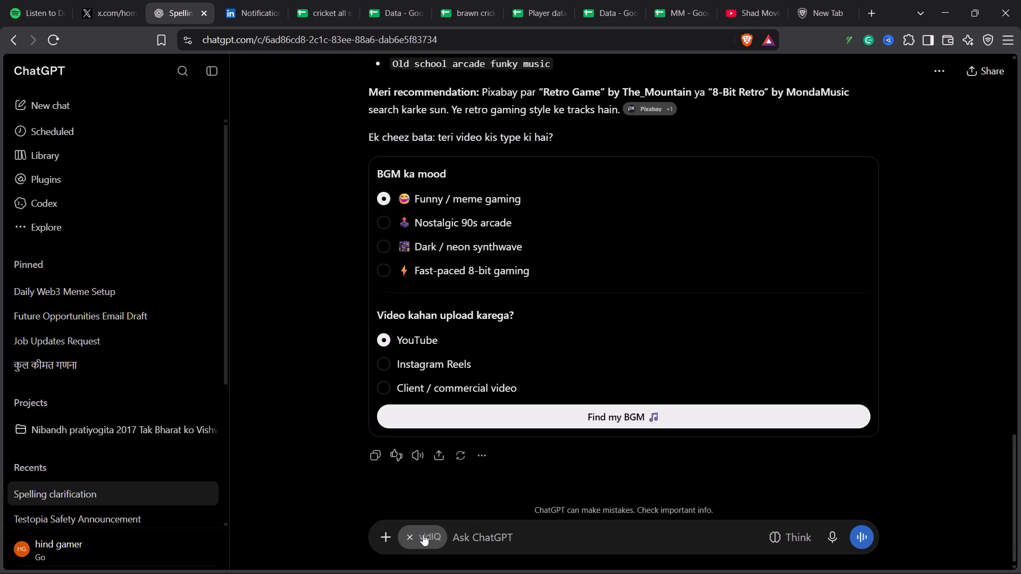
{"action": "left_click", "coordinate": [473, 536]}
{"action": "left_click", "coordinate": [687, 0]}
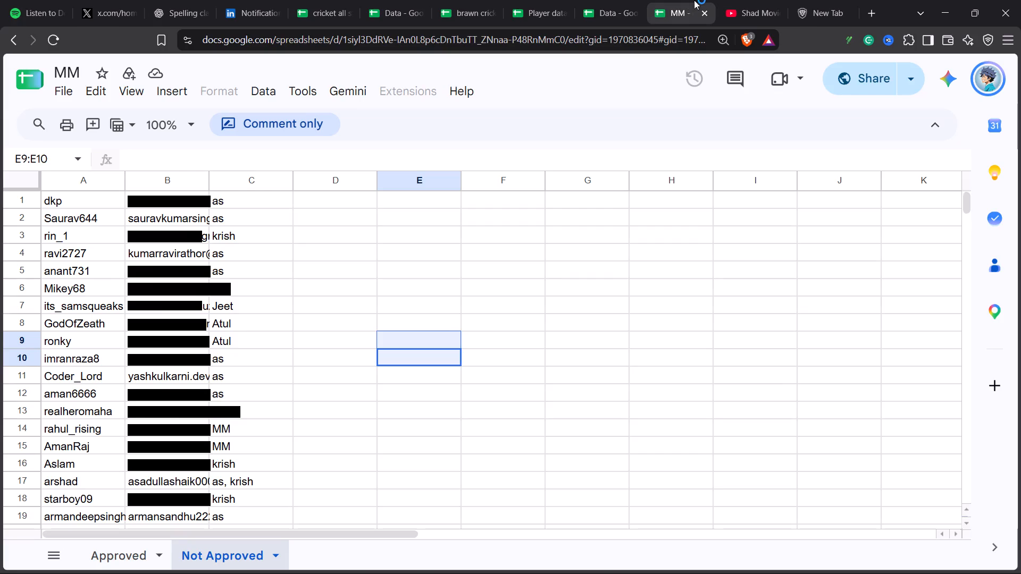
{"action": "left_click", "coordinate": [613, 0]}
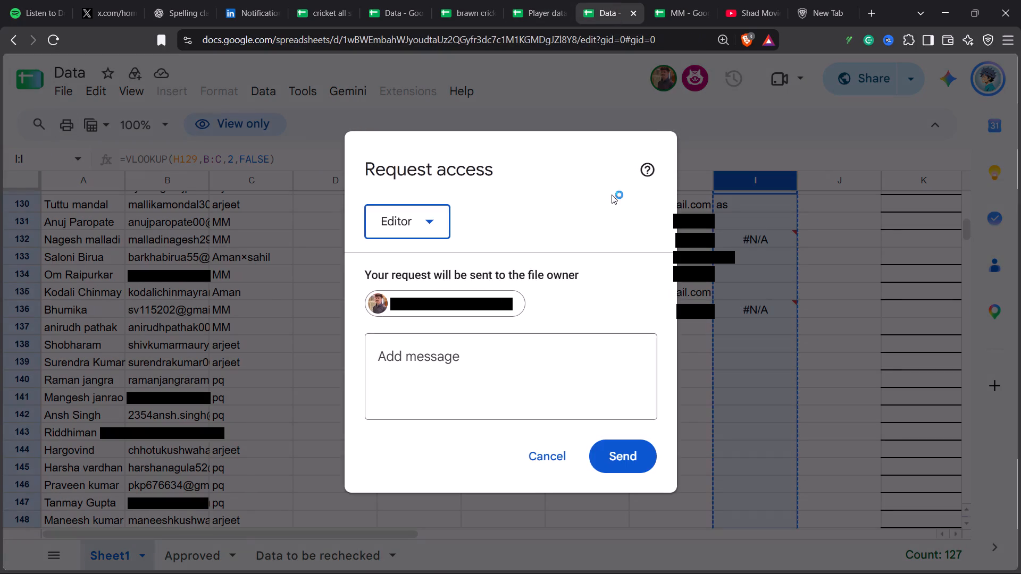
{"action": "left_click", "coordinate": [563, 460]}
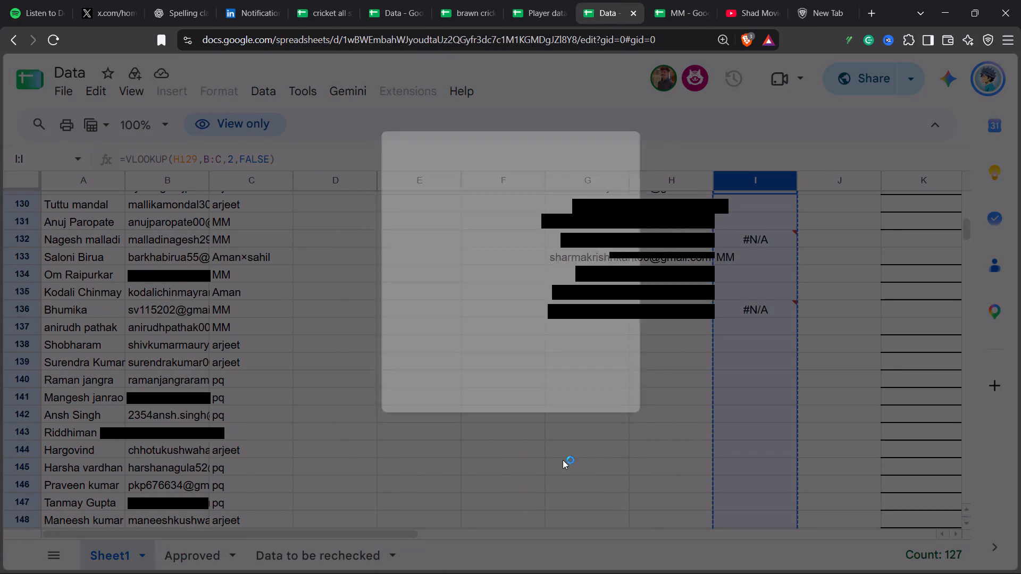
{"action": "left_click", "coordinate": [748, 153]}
Reload the Data spreadsheet and examine the lookup results in cells I54 and I56 of Sheet1.
{"action": "left_click", "coordinate": [54, 35]}
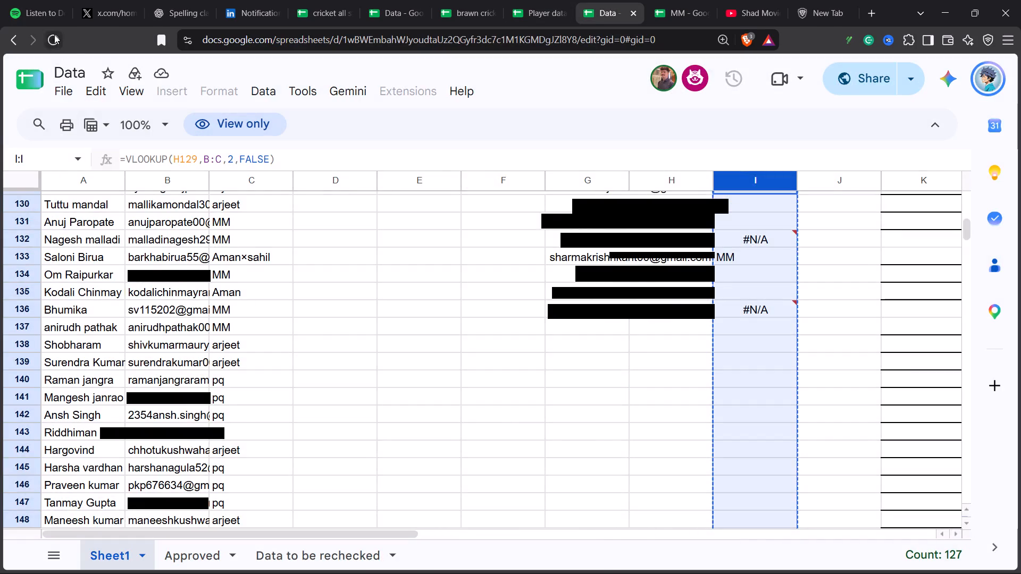
{"action": "scroll", "coordinate": [744, 305], "scroll_direction": "down", "scroll_amount": 2}
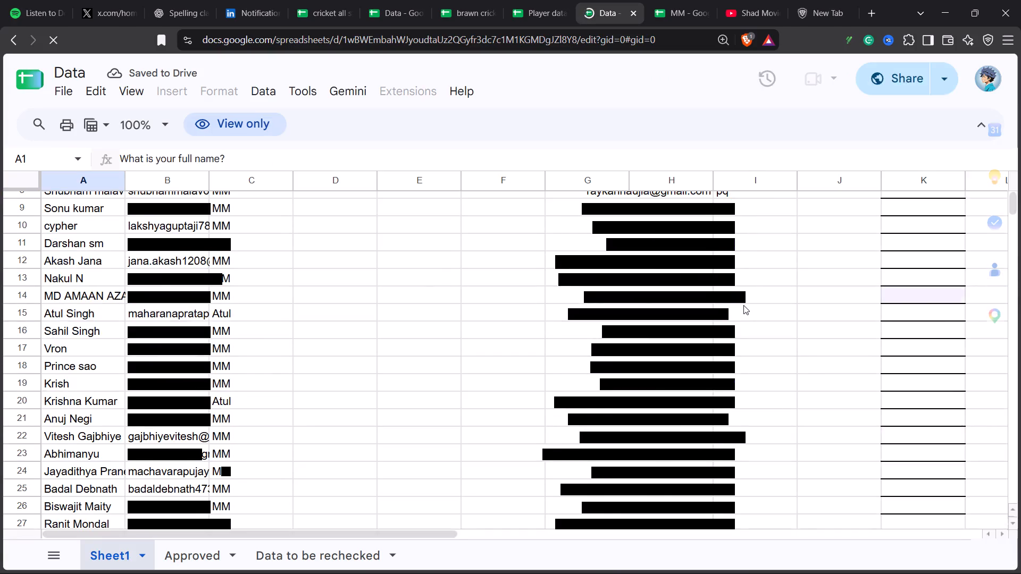
{"action": "scroll", "coordinate": [742, 311], "scroll_direction": "down", "scroll_amount": 11}
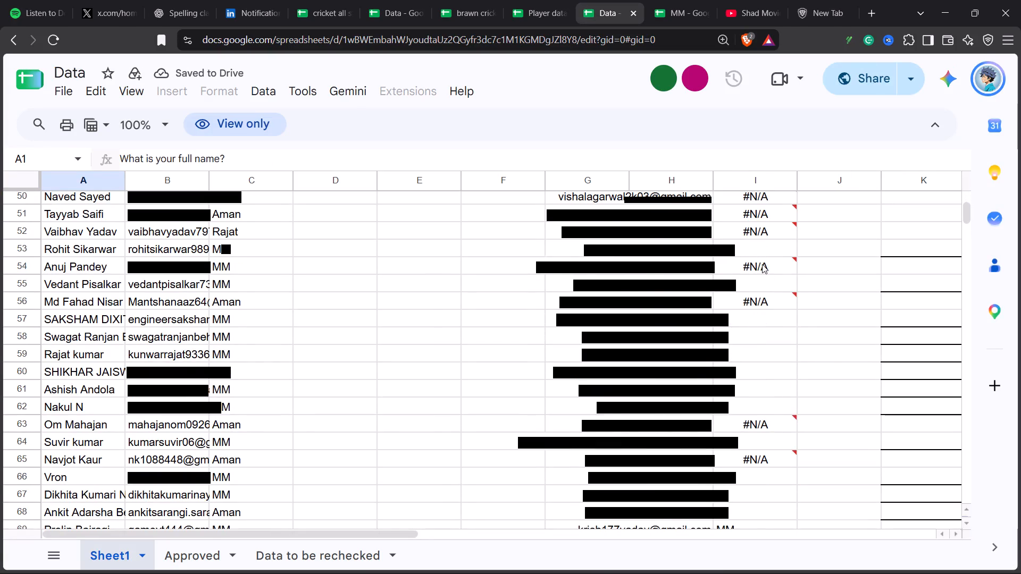
{"action": "left_click", "coordinate": [762, 264]}
{"action": "left_click", "coordinate": [764, 305]}
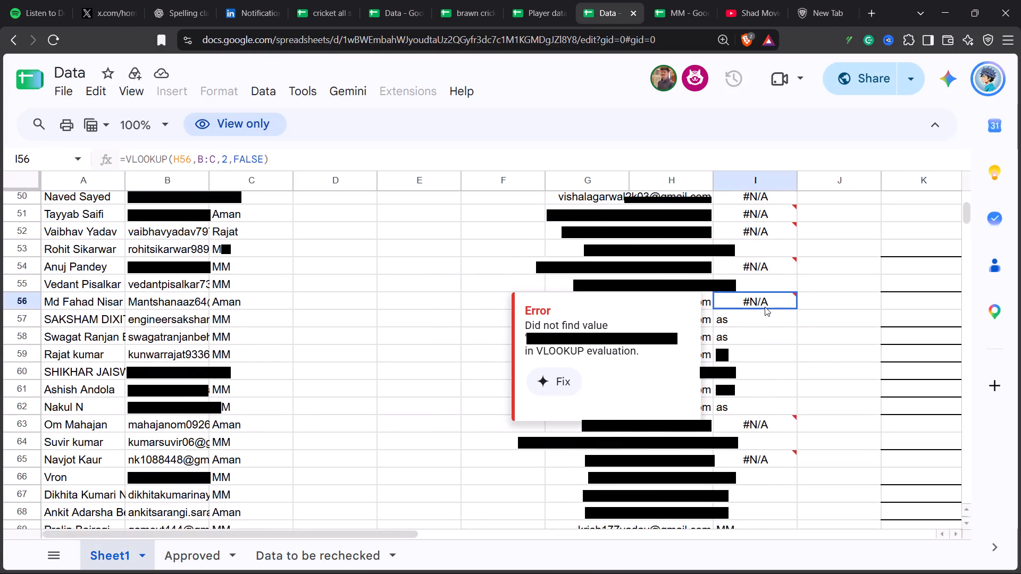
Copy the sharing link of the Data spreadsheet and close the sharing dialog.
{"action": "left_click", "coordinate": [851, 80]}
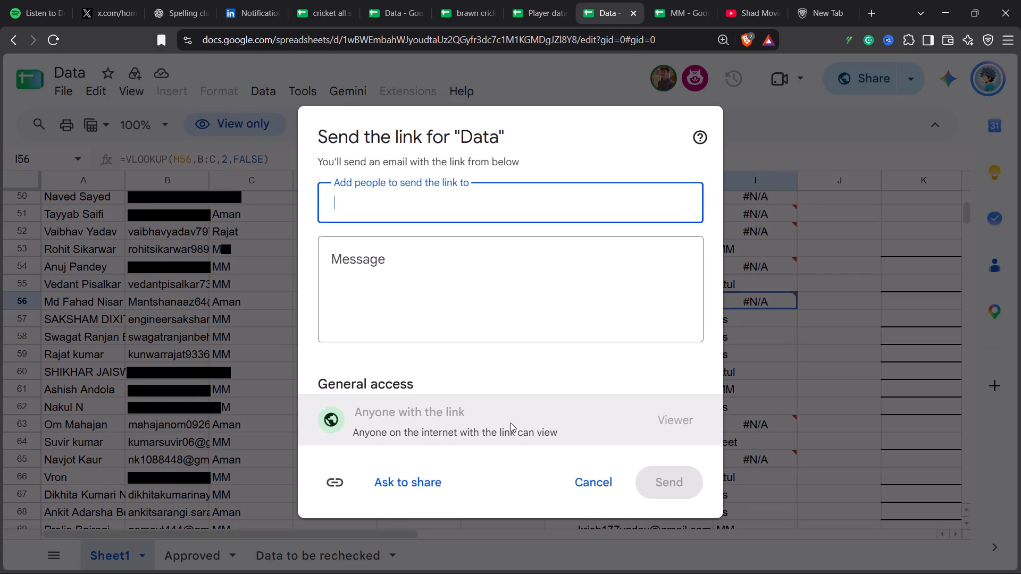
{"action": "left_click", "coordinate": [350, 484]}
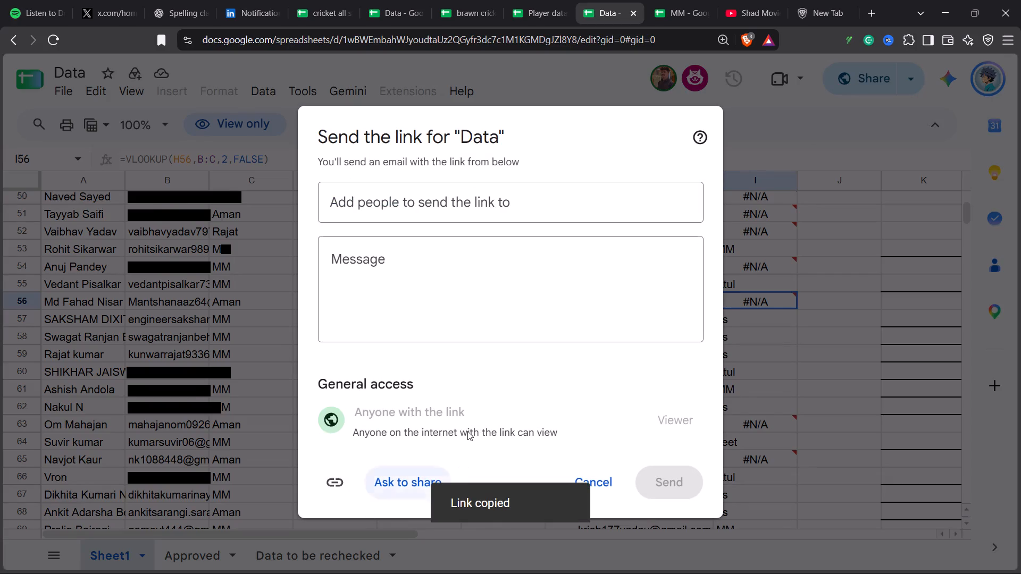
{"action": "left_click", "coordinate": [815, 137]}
Send the file owner a request for Editor access to the Data spreadsheet, without a message.
{"action": "left_click", "coordinate": [243, 125]}
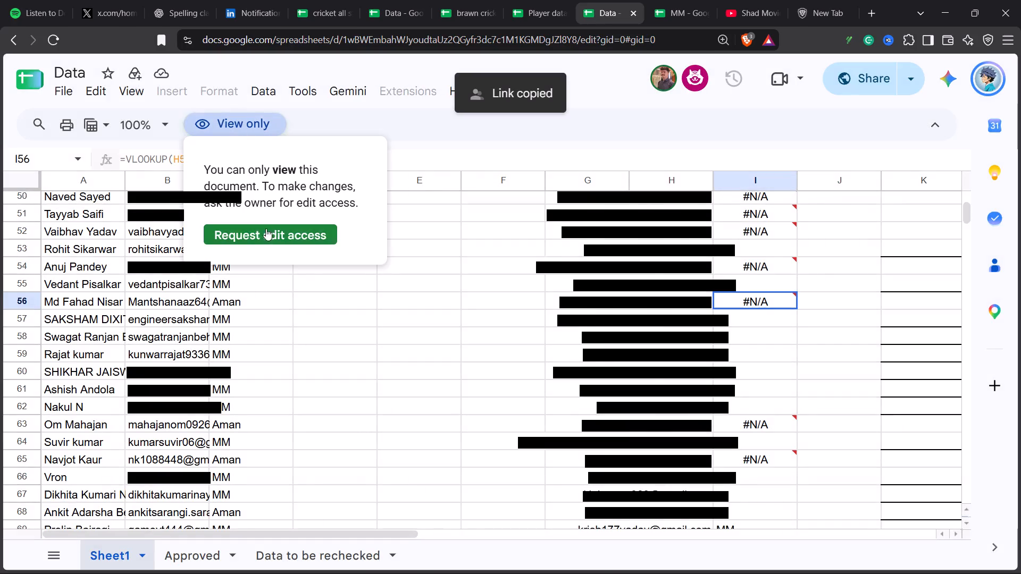
{"action": "left_click", "coordinate": [263, 232]}
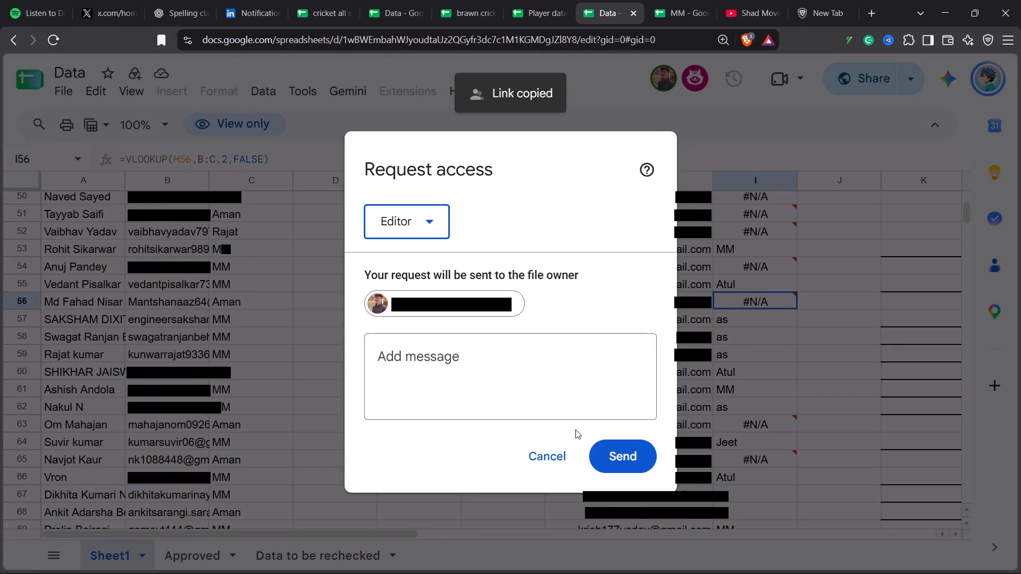
{"action": "left_click", "coordinate": [633, 457]}
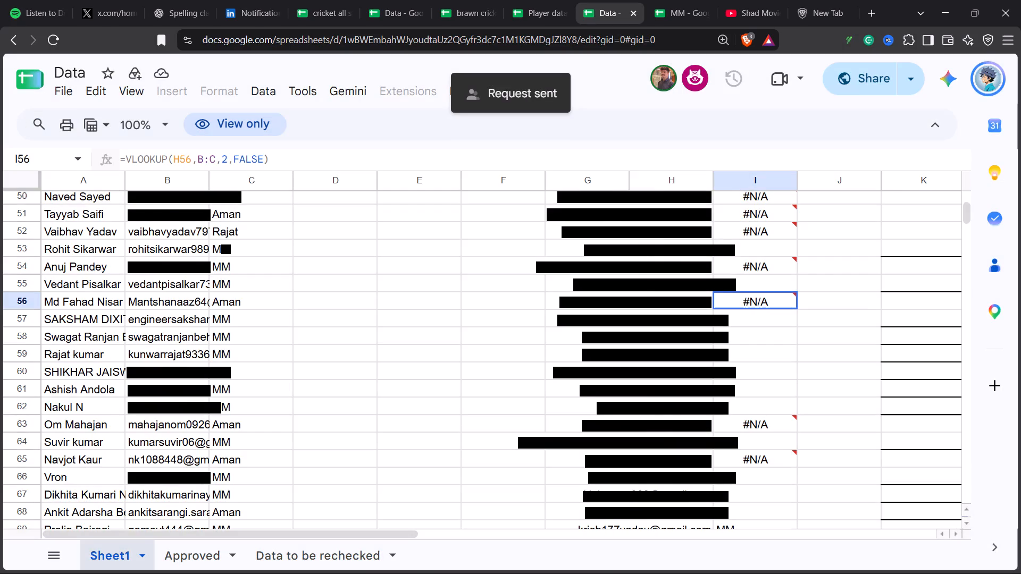
{"action": "left_click", "coordinate": [695, 142]}
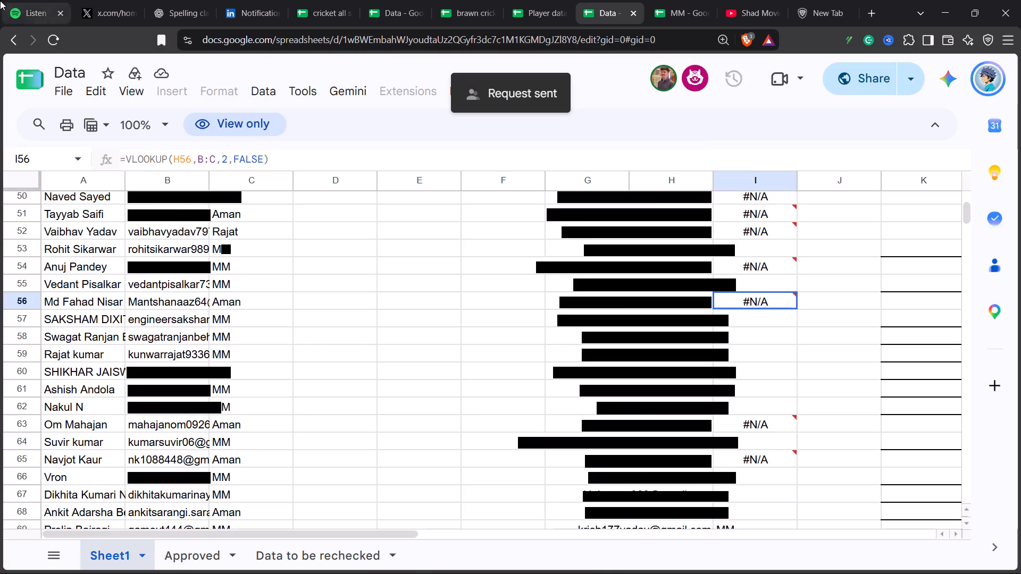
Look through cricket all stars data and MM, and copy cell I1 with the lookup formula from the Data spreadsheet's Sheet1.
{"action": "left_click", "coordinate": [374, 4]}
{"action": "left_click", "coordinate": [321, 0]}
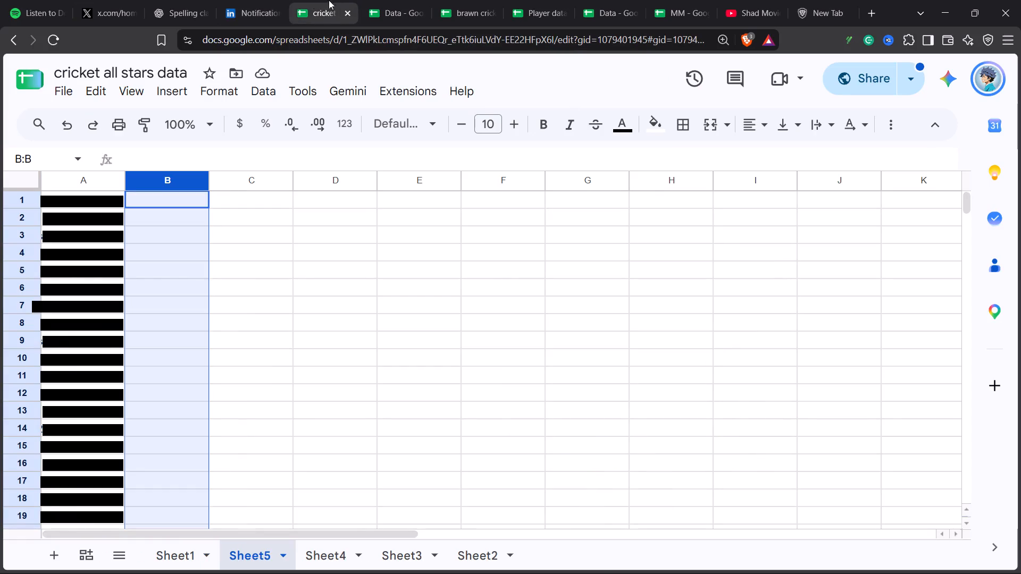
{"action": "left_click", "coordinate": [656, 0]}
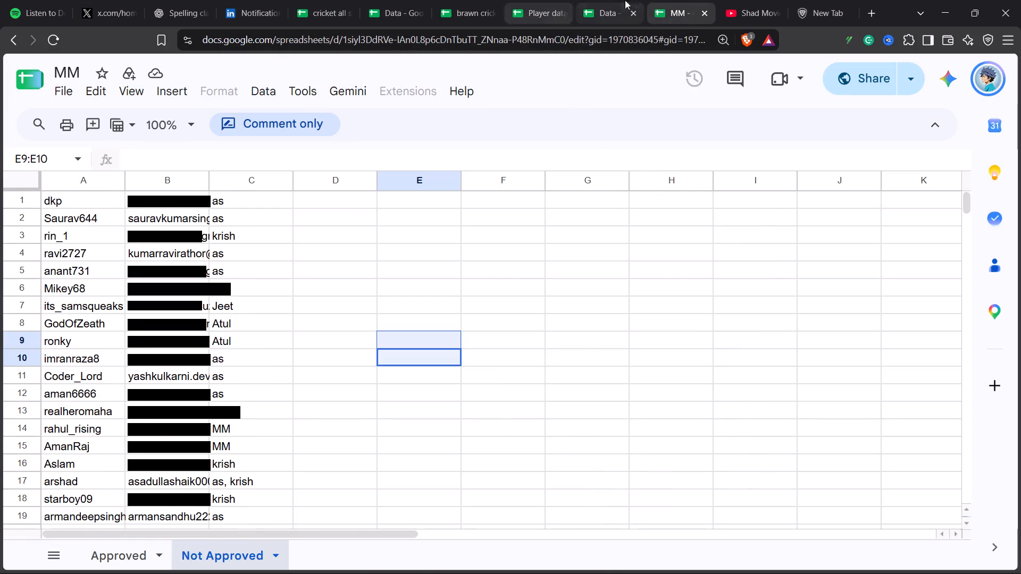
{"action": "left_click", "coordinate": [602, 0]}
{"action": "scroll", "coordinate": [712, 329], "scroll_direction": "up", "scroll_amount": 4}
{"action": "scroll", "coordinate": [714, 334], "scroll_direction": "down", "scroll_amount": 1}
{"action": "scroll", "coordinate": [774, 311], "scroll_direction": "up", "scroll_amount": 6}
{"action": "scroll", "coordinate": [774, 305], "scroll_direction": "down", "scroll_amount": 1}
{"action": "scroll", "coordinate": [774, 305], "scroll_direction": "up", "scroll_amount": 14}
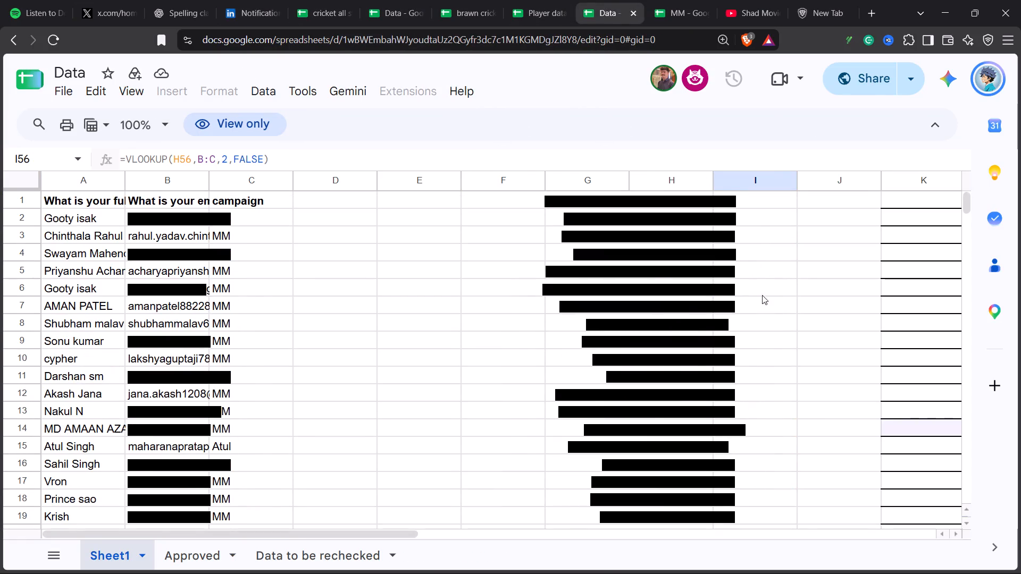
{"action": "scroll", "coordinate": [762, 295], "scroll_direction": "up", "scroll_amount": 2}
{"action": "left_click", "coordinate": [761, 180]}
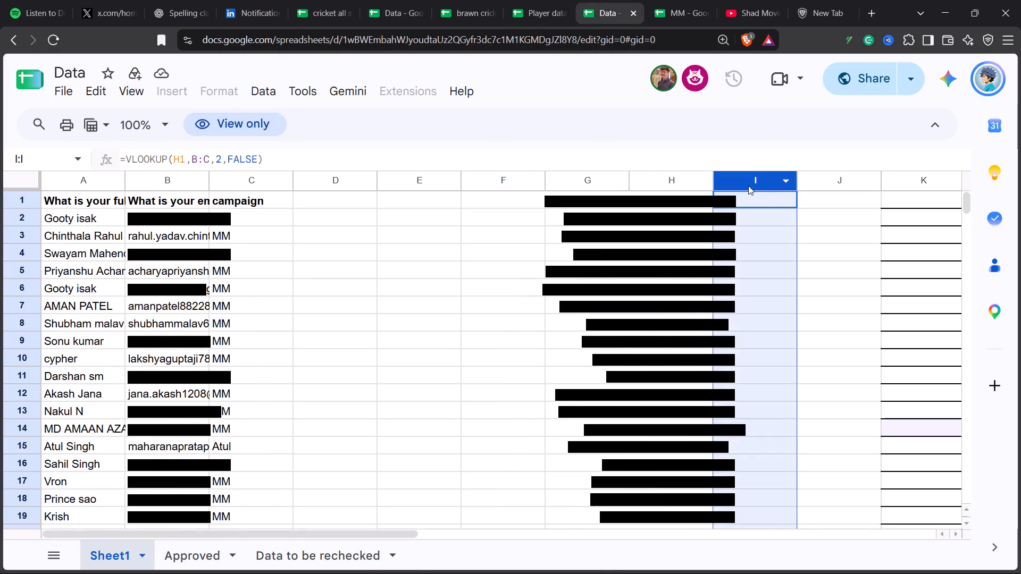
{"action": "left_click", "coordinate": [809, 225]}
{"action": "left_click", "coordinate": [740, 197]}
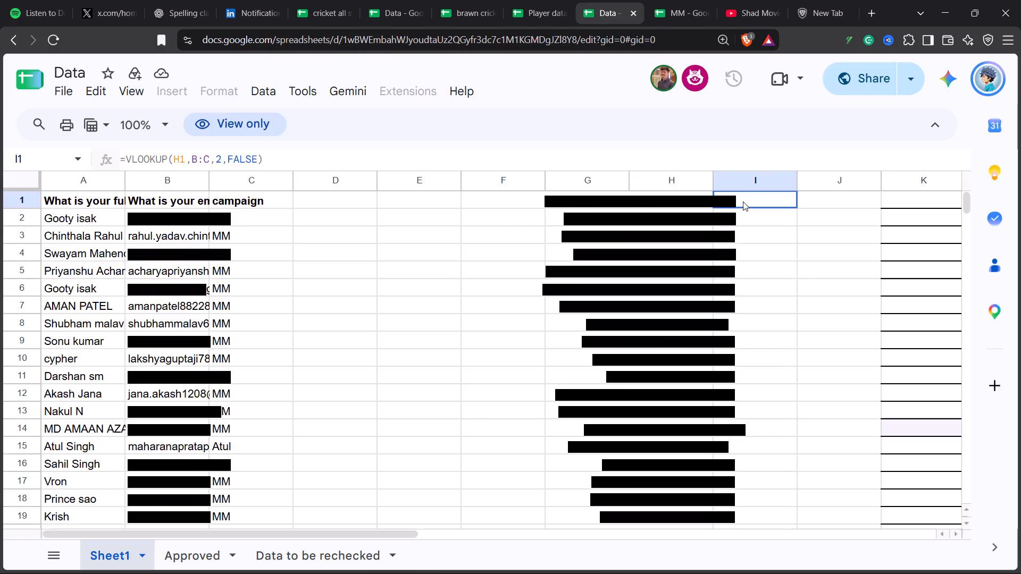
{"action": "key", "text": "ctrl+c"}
Replace the contents of column A in Sheet5 of cricket all stars data with column M of the Data spreadsheet's Sheet1.
{"action": "scroll", "coordinate": [765, 250], "scroll_direction": "down", "scroll_amount": 2}
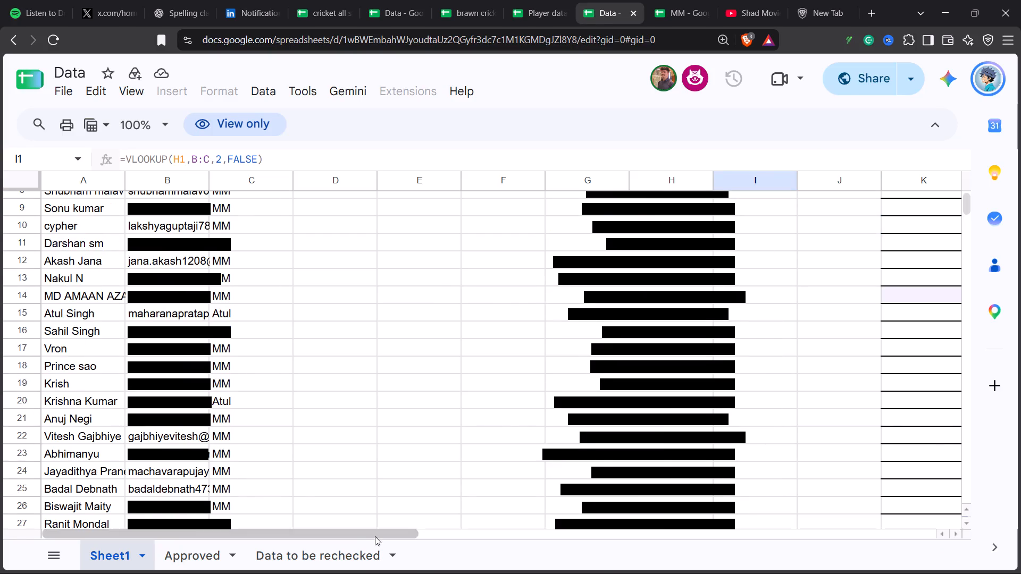
{"action": "left_click_drag", "start_coordinate": [370, 536], "coordinate": [519, 536]}
{"action": "scroll", "coordinate": [646, 374], "scroll_direction": "up", "scroll_amount": 3}
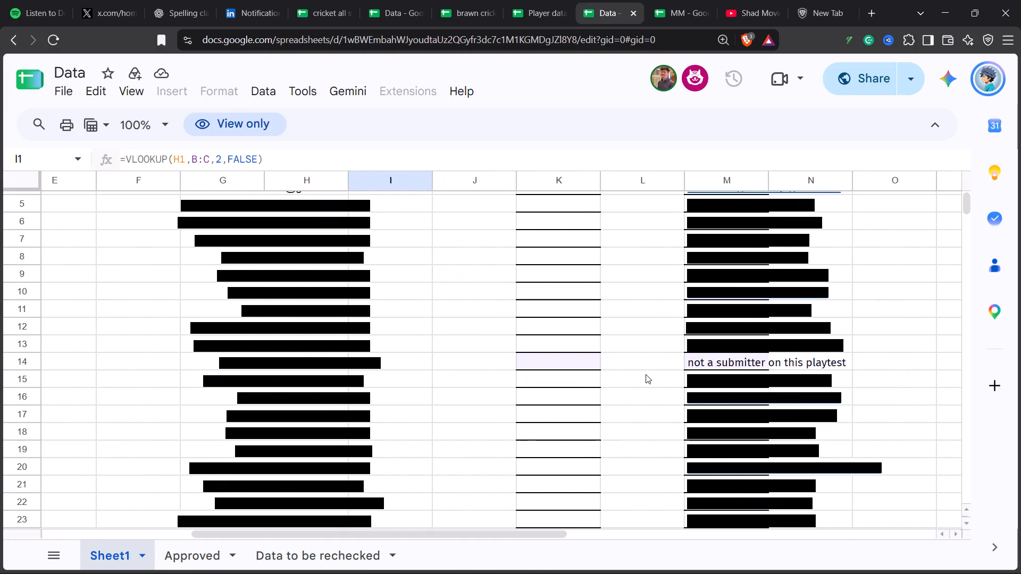
{"action": "scroll", "coordinate": [646, 374], "scroll_direction": "up", "scroll_amount": 11}
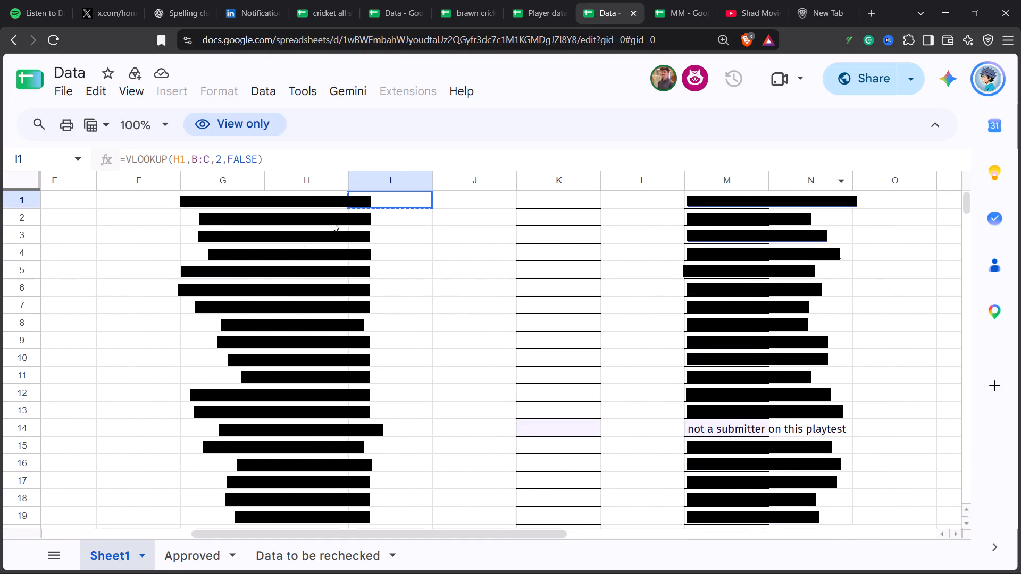
{"action": "left_click", "coordinate": [730, 179]}
{"action": "key", "text": "ctrl+c"}
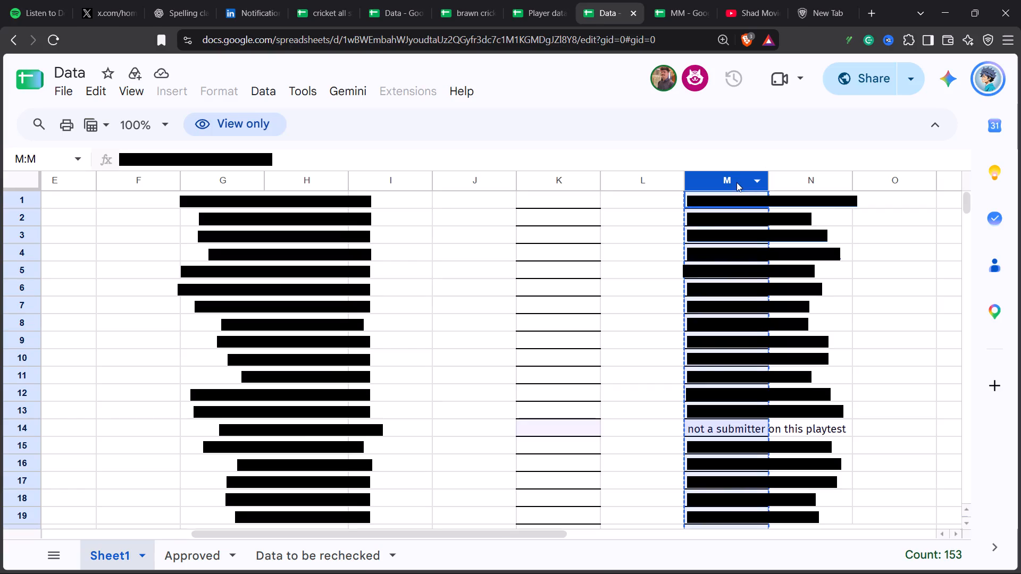
{"action": "left_click", "coordinate": [0, 0]}
{"action": "left_click", "coordinate": [330, 0]}
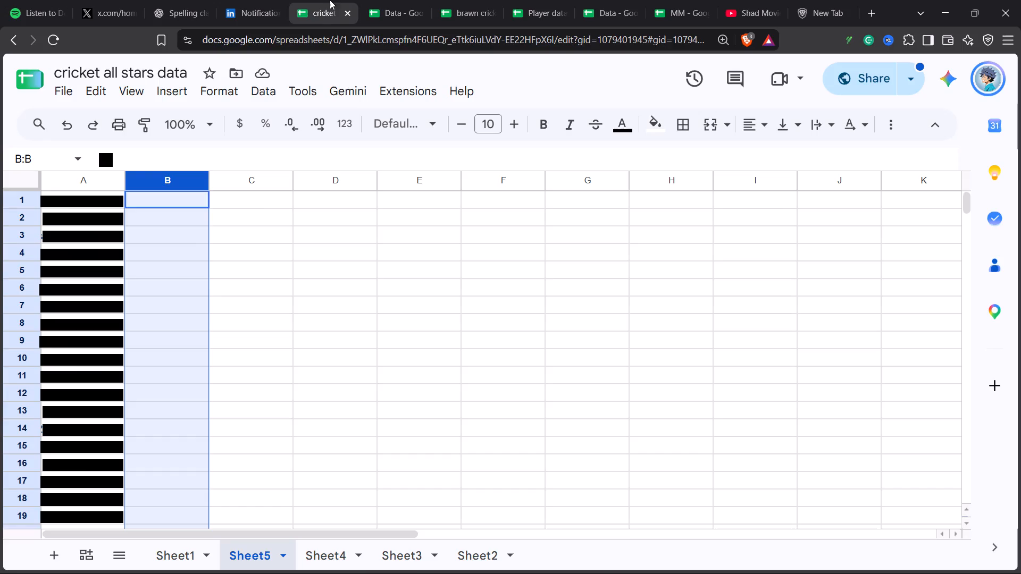
{"action": "left_click", "coordinate": [99, 180]}
{"action": "key", "text": "BackSpace"}
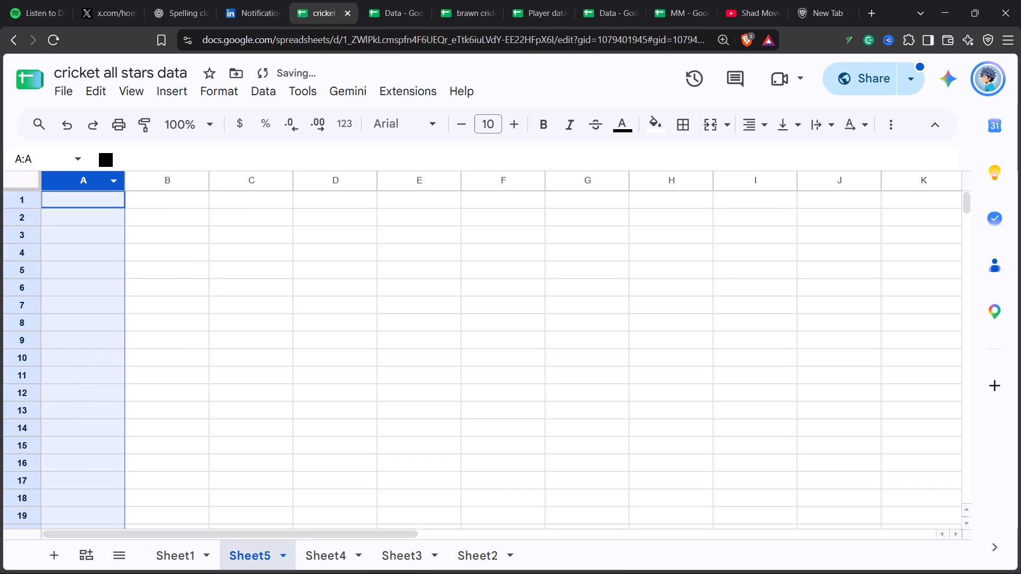
{"action": "key", "text": "ctrl+v"}
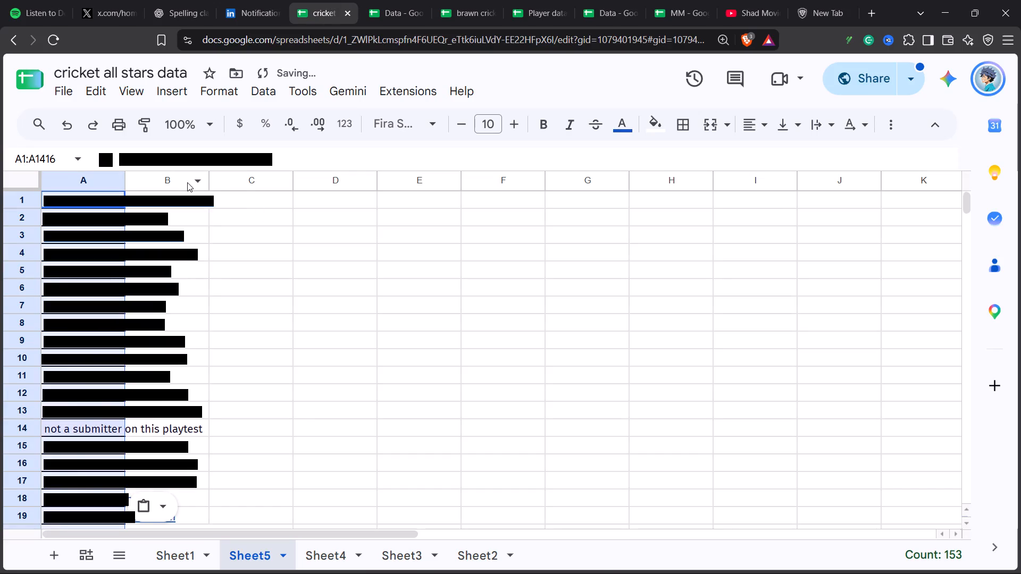
Undo the paste into column A of Sheet5 and paste the copied column into column M instead.
{"action": "key", "text": "ctrl+z"}
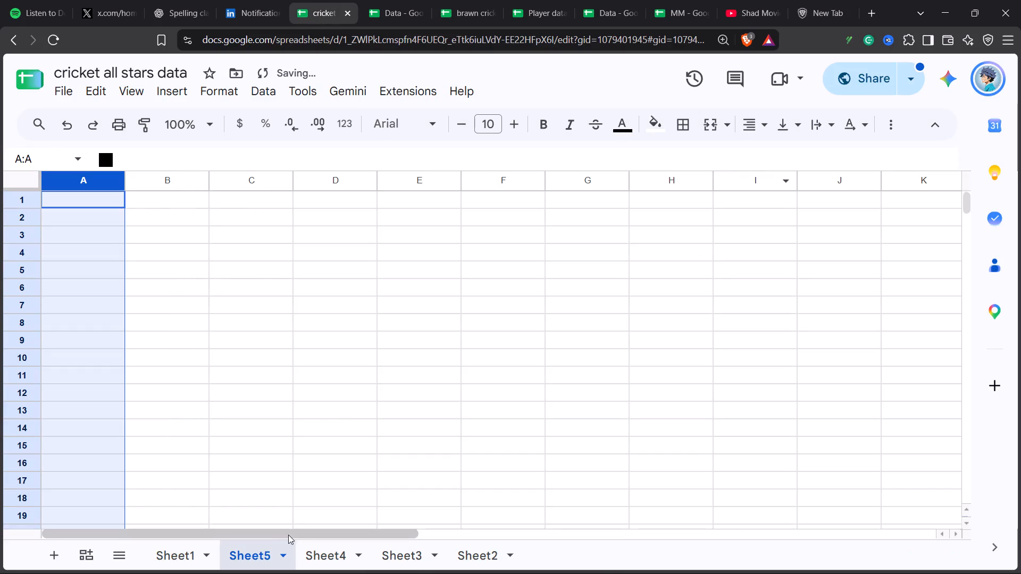
{"action": "left_click_drag", "start_coordinate": [289, 534], "coordinate": [510, 565]}
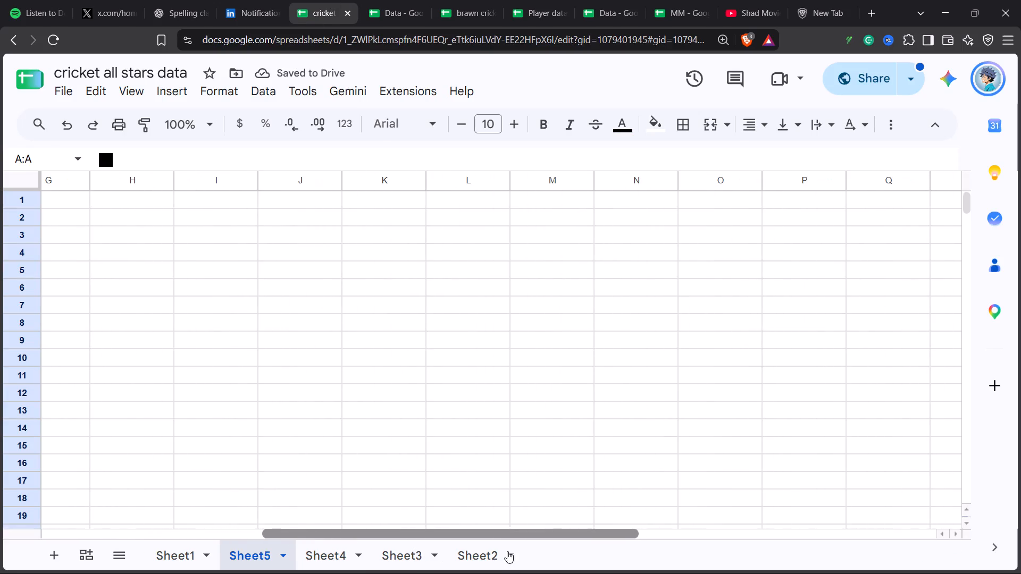
{"action": "left_click", "coordinate": [556, 184]}
{"action": "key", "text": "ctrl+v"}
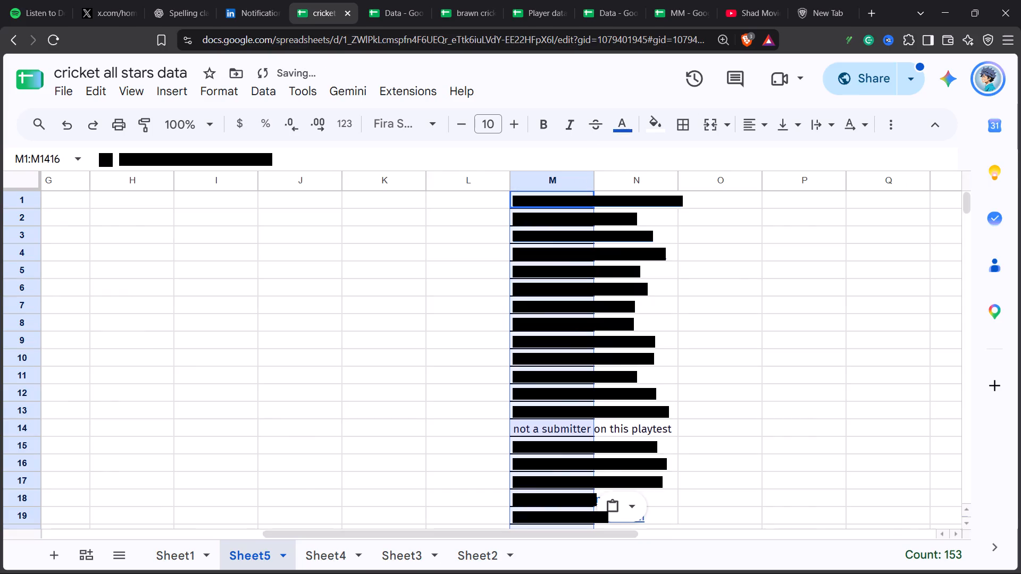
Copy cell I1 with the VLOOKUP formula from Sheet1 of the Data spreadsheet.
{"action": "left_click", "coordinate": [604, 0]}
{"action": "scroll", "coordinate": [397, 209], "scroll_direction": "up", "scroll_amount": 7}
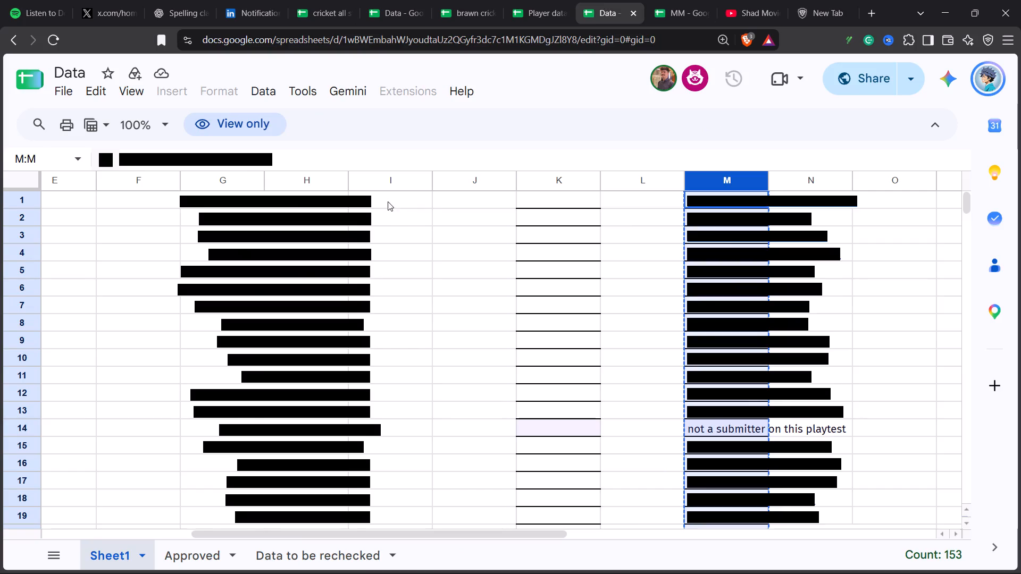
{"action": "left_click", "coordinate": [388, 201]}
{"action": "key", "text": "ctrl+c"}
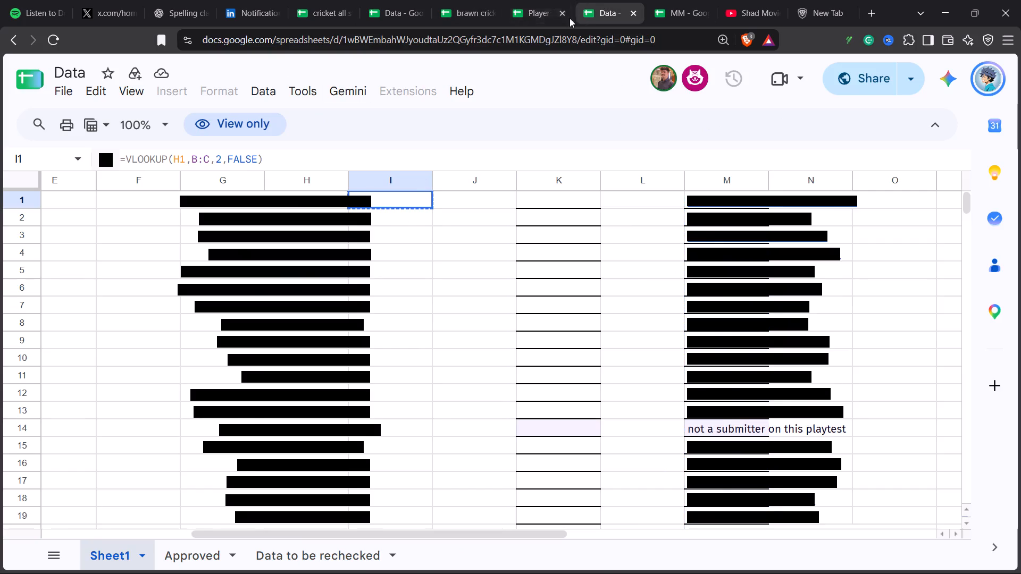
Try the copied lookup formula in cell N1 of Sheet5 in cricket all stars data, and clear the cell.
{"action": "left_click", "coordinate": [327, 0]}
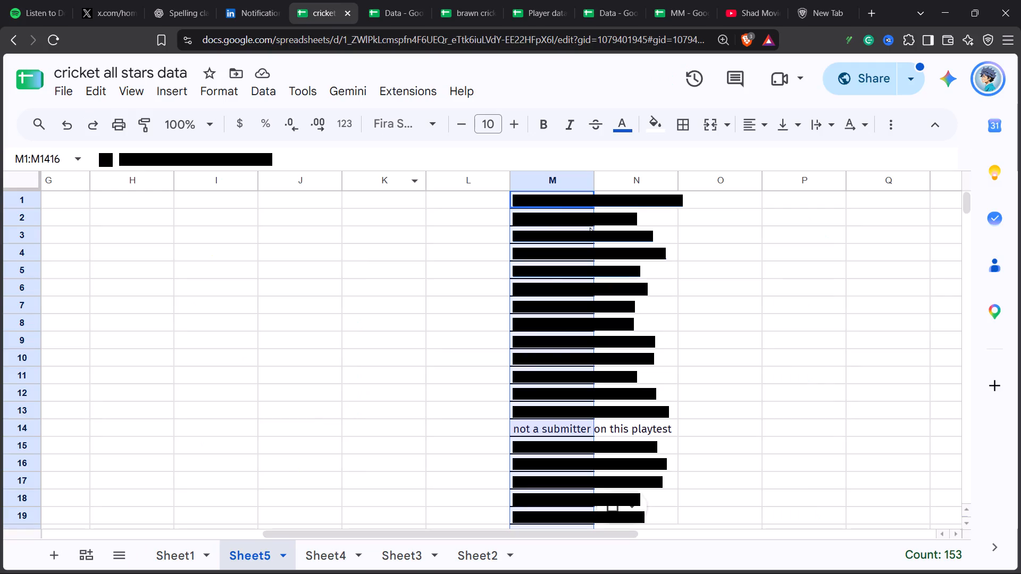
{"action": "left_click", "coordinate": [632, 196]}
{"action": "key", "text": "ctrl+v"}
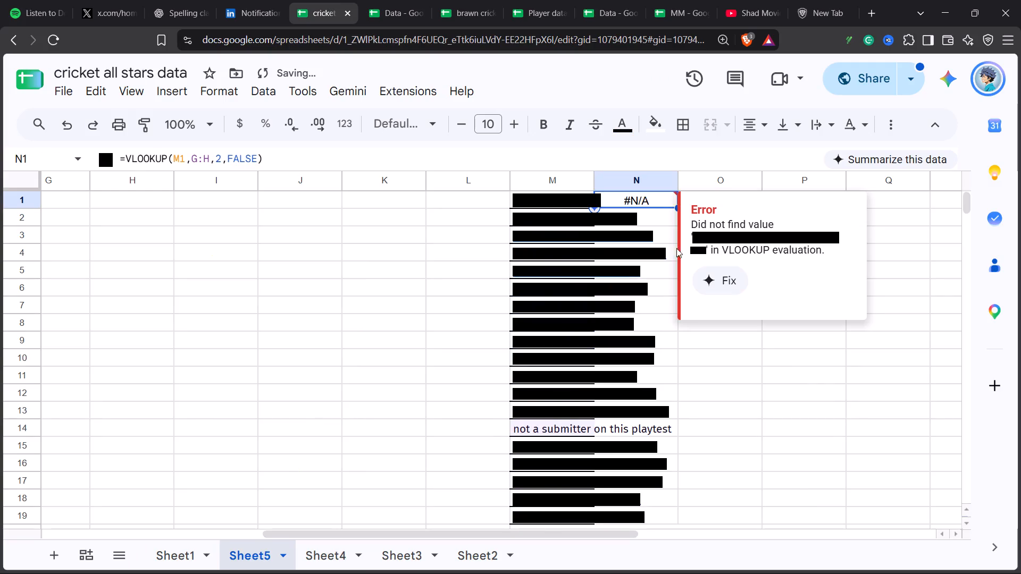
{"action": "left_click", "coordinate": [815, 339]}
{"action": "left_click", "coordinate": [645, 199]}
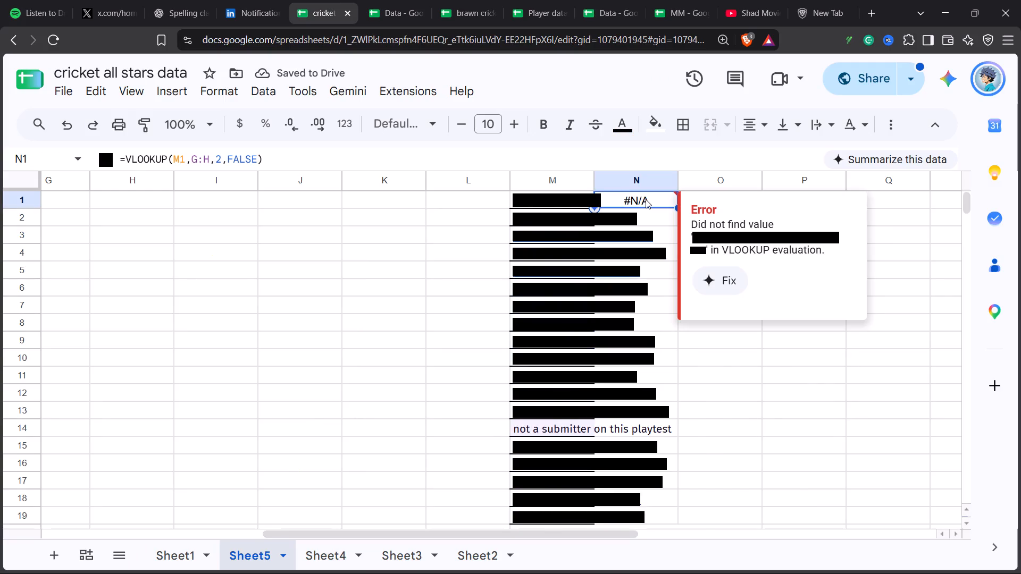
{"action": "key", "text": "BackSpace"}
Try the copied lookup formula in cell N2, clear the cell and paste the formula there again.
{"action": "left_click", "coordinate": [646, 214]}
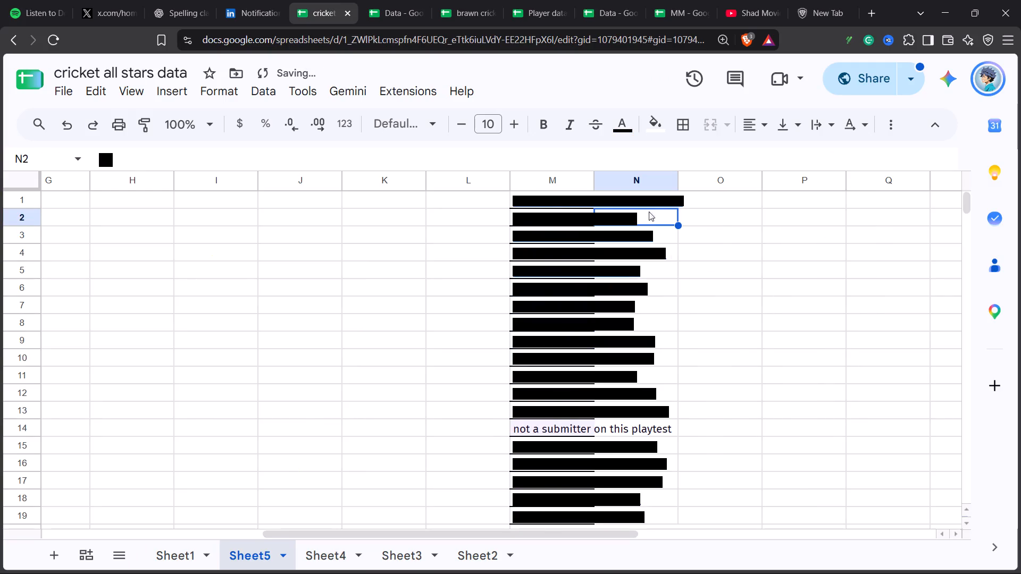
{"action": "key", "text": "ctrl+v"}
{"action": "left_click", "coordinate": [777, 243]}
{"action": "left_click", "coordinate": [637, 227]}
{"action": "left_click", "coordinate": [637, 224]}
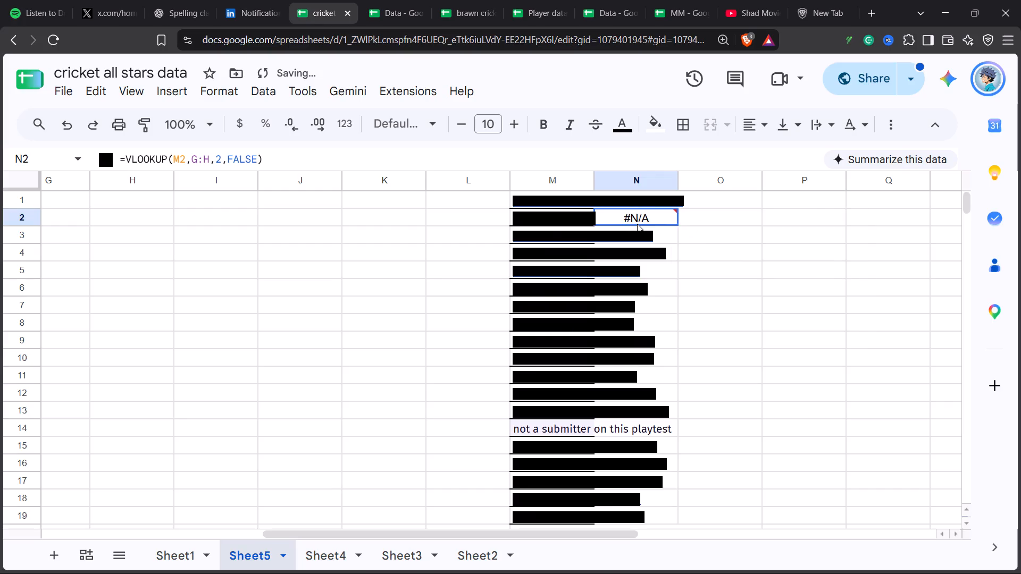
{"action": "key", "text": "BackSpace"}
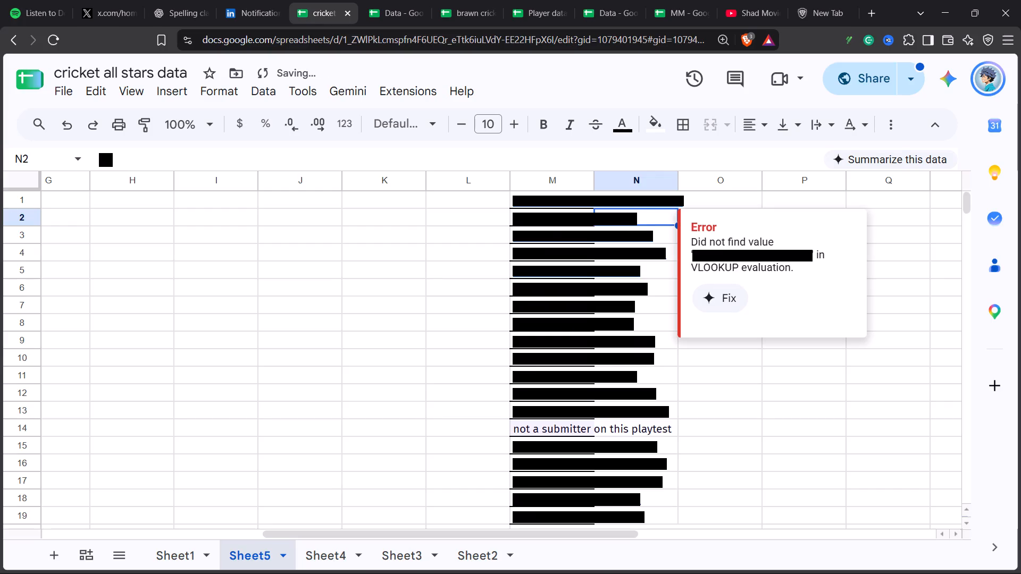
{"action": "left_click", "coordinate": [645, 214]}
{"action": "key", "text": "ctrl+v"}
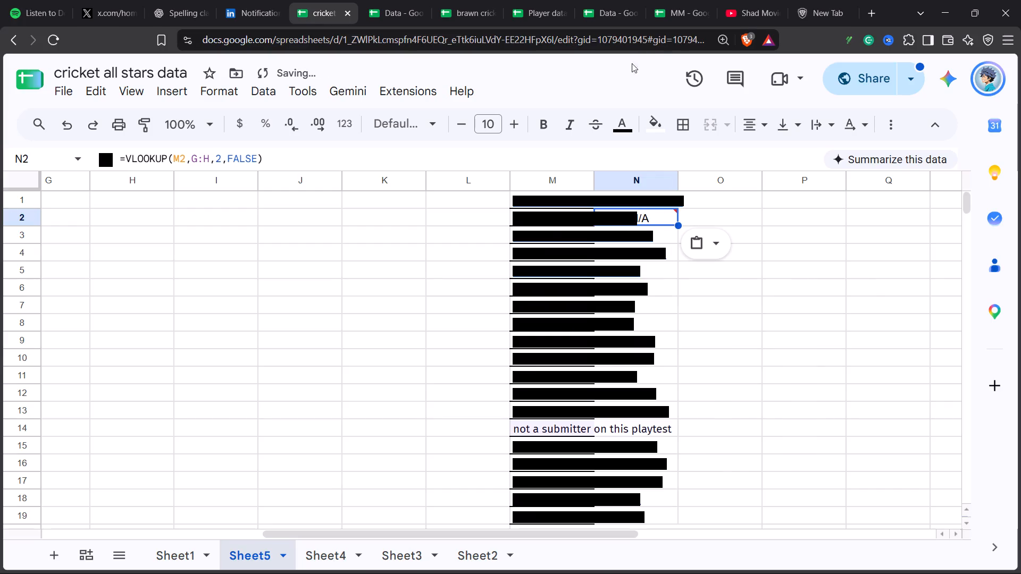
Check the MM spreadsheet and column M of Data's Sheet1 against the lookup formula in N2 of Sheet5.
{"action": "left_click", "coordinate": [698, 0]}
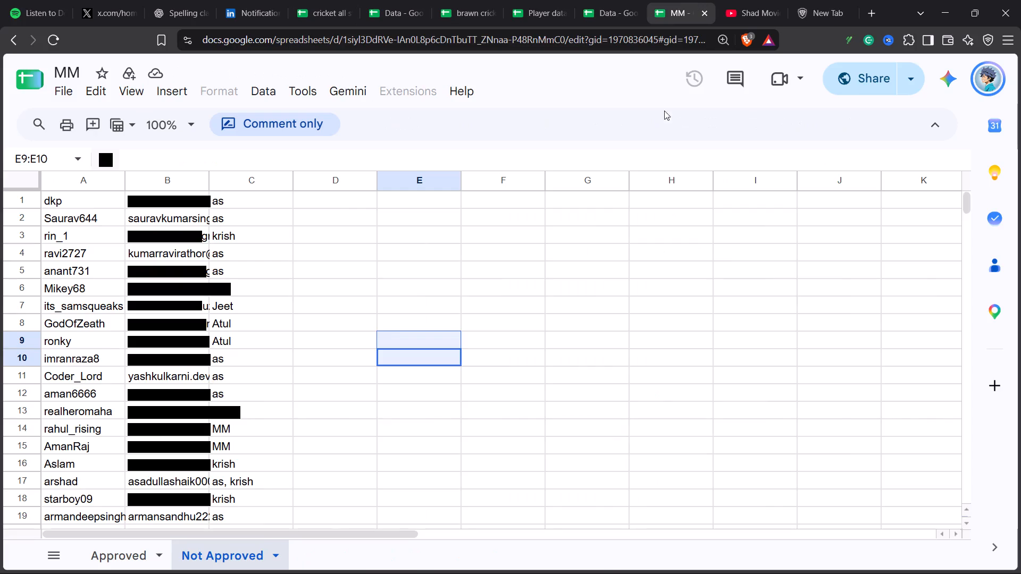
{"action": "left_click", "coordinate": [618, 0]}
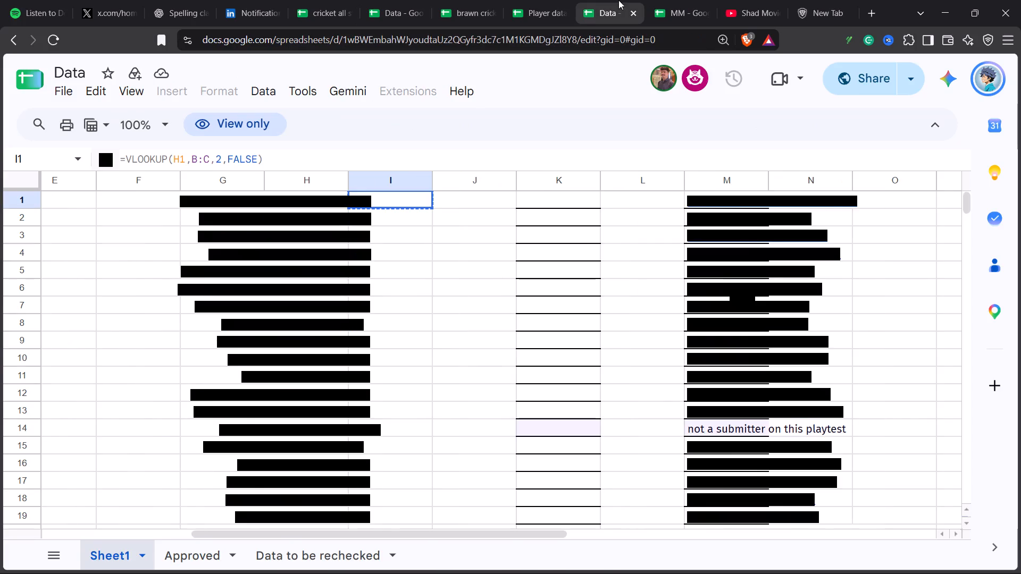
{"action": "left_click", "coordinate": [712, 180]}
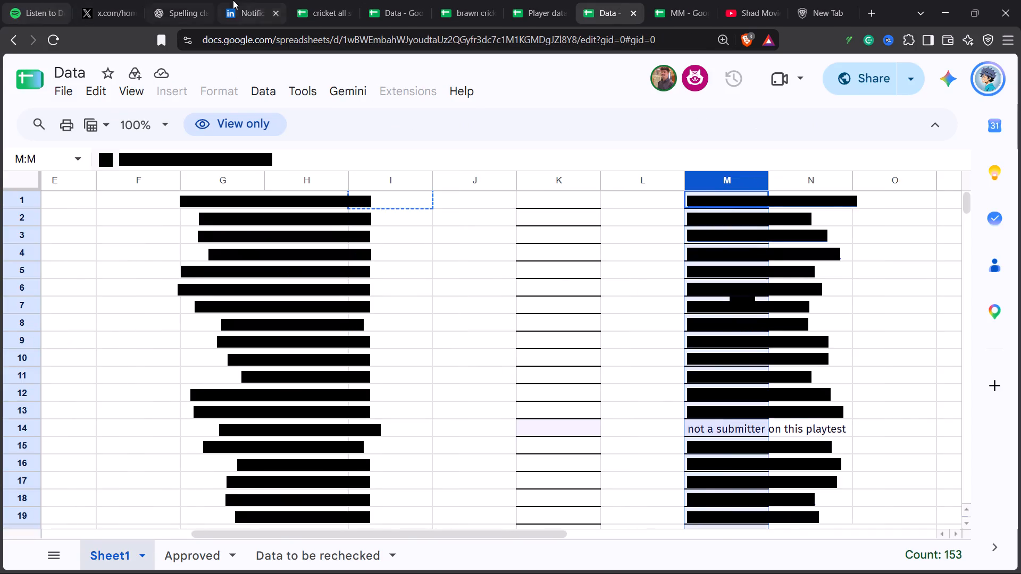
{"action": "left_click", "coordinate": [304, 0]}
{"action": "left_click", "coordinate": [631, 212]}
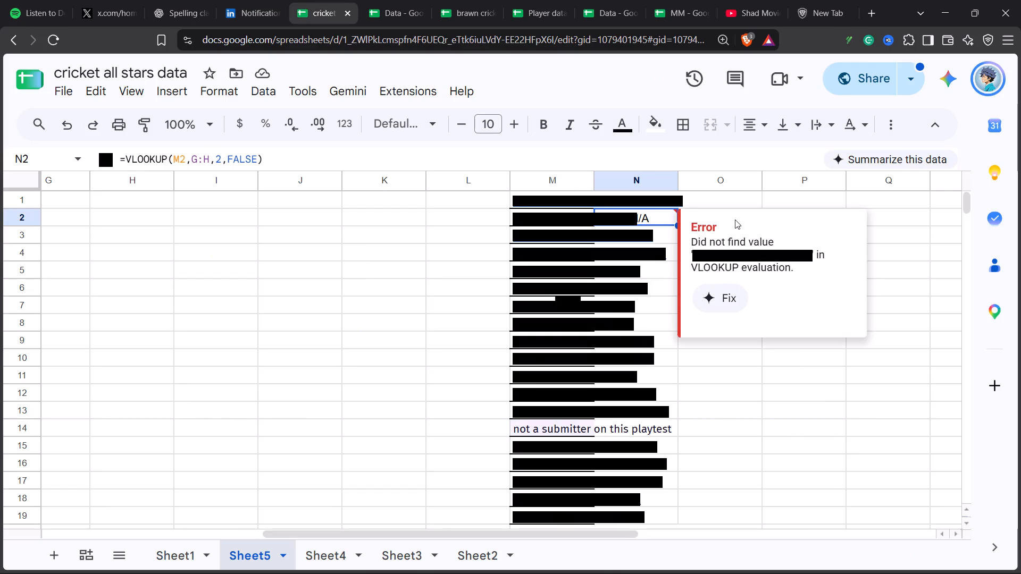
{"action": "left_click", "coordinate": [767, 195]}
{"action": "left_click", "coordinate": [660, 217]}
Clear cell N2 of Sheet5 in cricket all stars data and paste the copied lookup formula into it again.
{"action": "key", "text": "BackSpace"}
{"action": "key", "text": "BackSpace"}
{"action": "key", "text": "BackSpace"}
{"action": "key", "text": "BackSpace"}
{"action": "key", "text": "BackSpace"}
{"action": "key", "text": "BackSpace"}
{"action": "key", "text": "BackSpace"}
{"action": "key", "text": "BackSpace"}
{"action": "key", "text": "BackSpace"}
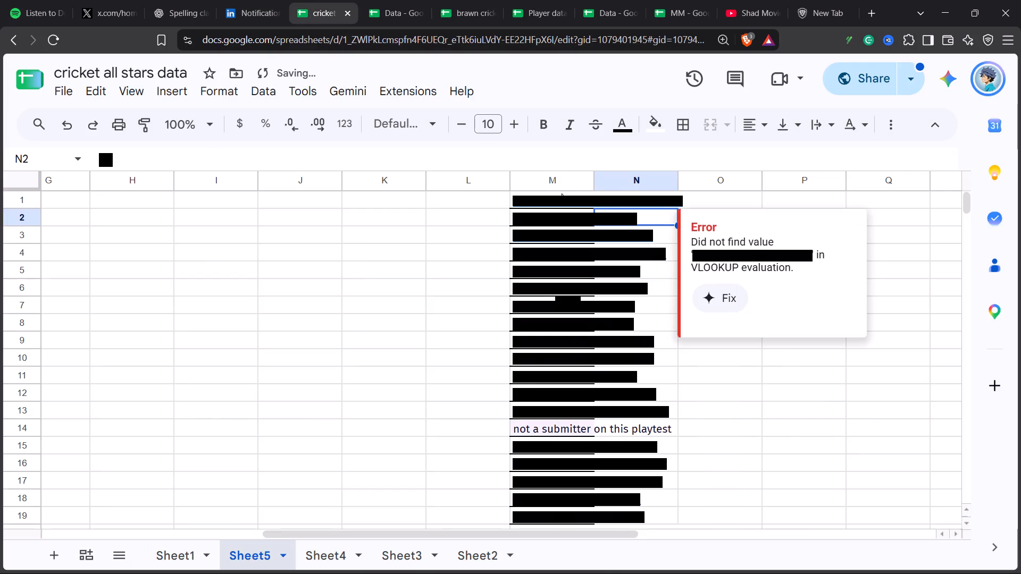
{"action": "left_click", "coordinate": [555, 182]}
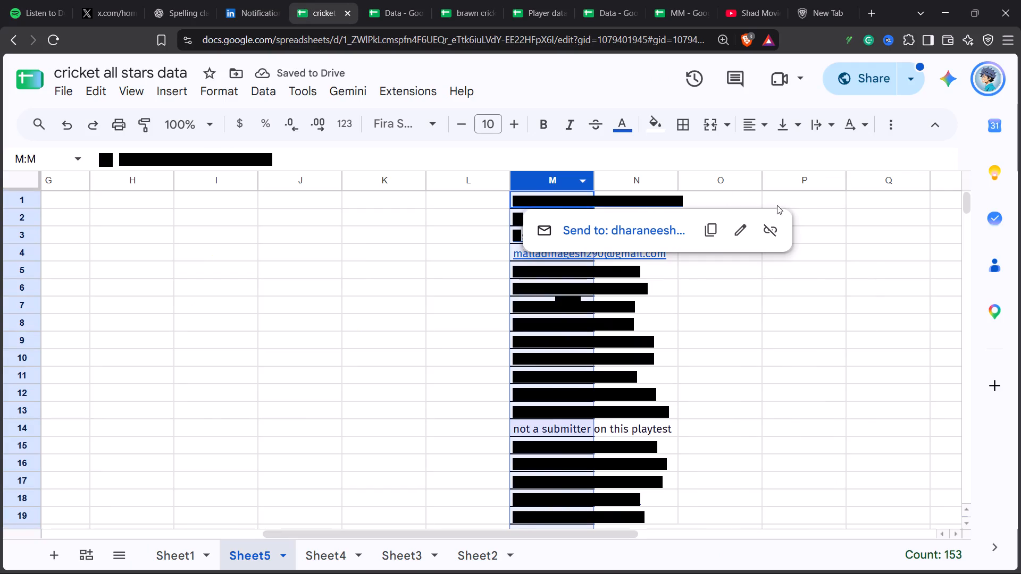
{"action": "left_click", "coordinate": [838, 296]}
{"action": "left_click", "coordinate": [653, 218]}
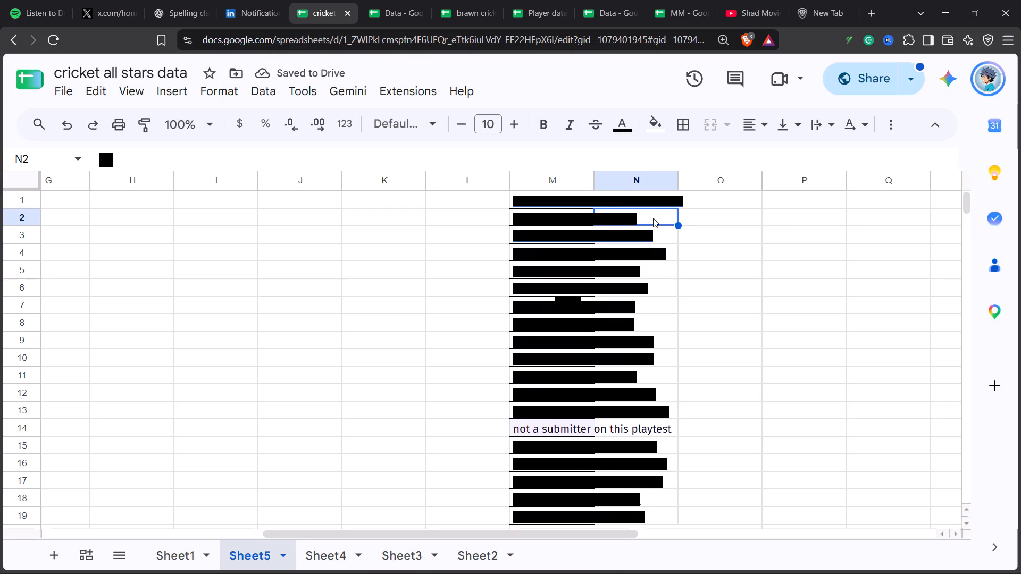
{"action": "key", "text": "ctrl+v"}
Examine the lookup results in columns I and N of Data's Sheet1 down through the lower rows.
{"action": "left_click", "coordinate": [588, 0]}
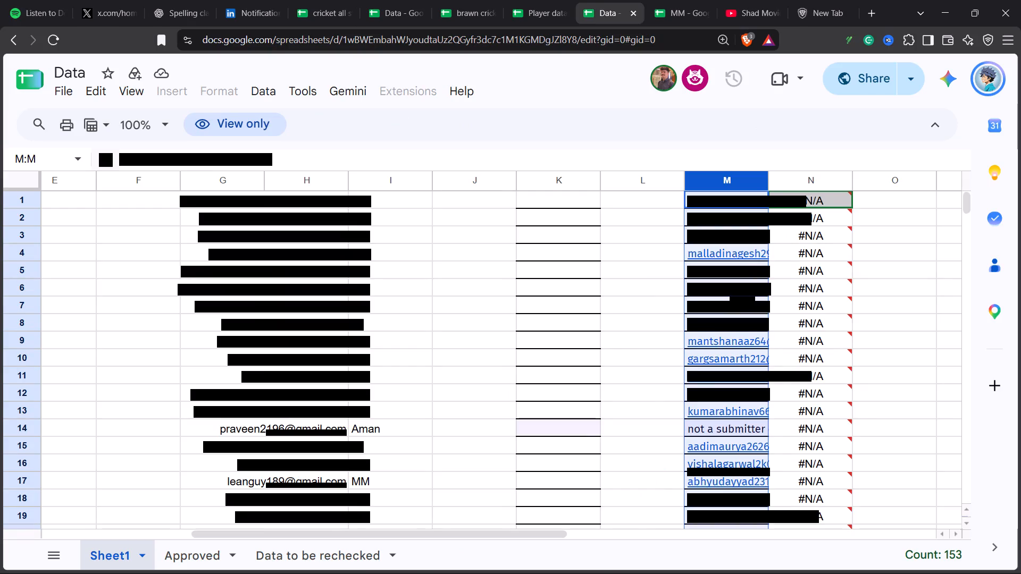
{"action": "left_click", "coordinate": [878, 260]}
{"action": "scroll", "coordinate": [818, 242], "scroll_direction": "down", "scroll_amount": 4}
{"action": "scroll", "coordinate": [752, 349], "scroll_direction": "down", "scroll_amount": 2}
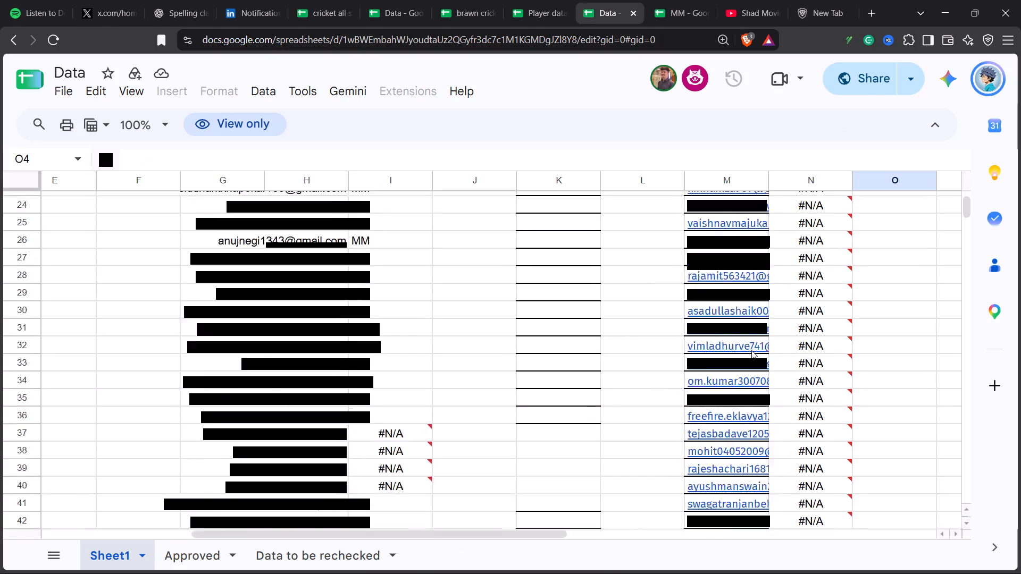
{"action": "scroll", "coordinate": [751, 350], "scroll_direction": "down", "scroll_amount": 3}
{"action": "scroll", "coordinate": [752, 349], "scroll_direction": "up", "scroll_amount": 7}
{"action": "scroll", "coordinate": [752, 349], "scroll_direction": "down", "scroll_amount": 1}
{"action": "scroll", "coordinate": [752, 349], "scroll_direction": "up", "scroll_amount": 5}
{"action": "scroll", "coordinate": [754, 337], "scroll_direction": "down", "scroll_amount": 14}
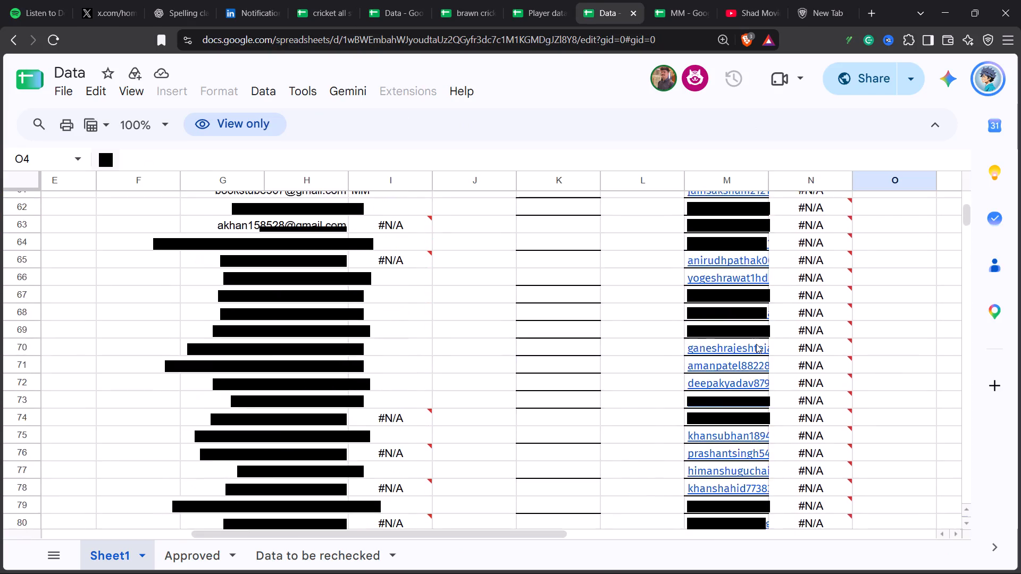
{"action": "scroll", "coordinate": [756, 344], "scroll_direction": "down", "scroll_amount": 18}
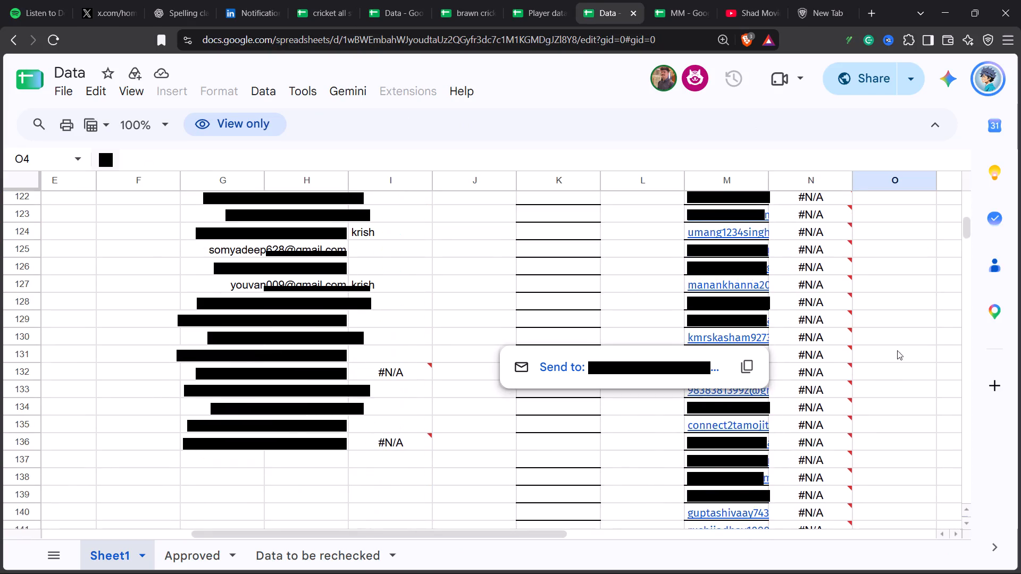
{"action": "left_click_drag", "start_coordinate": [967, 225], "coordinate": [959, 281]}
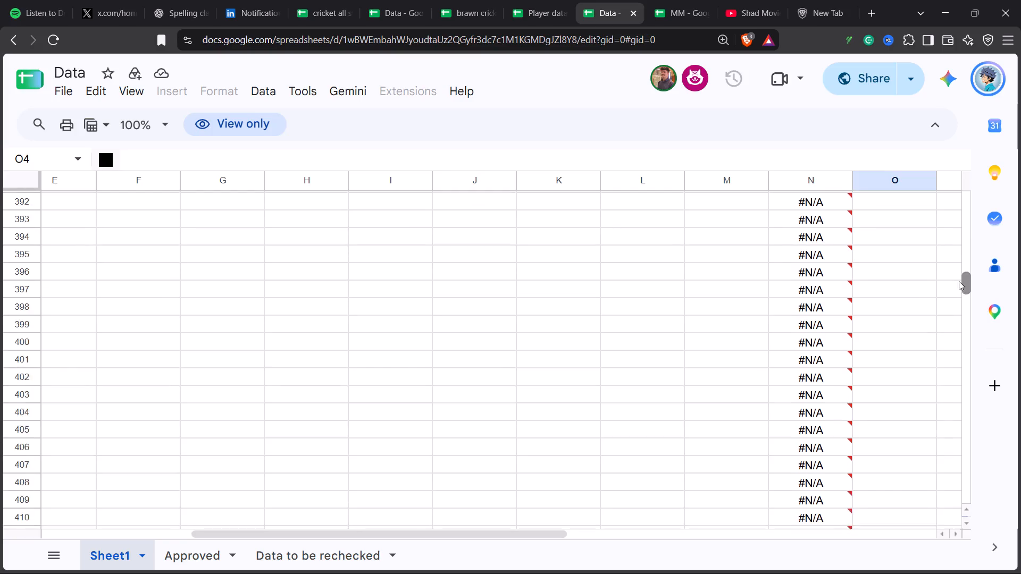
{"action": "left_click_drag", "start_coordinate": [959, 281], "coordinate": [964, 404]}
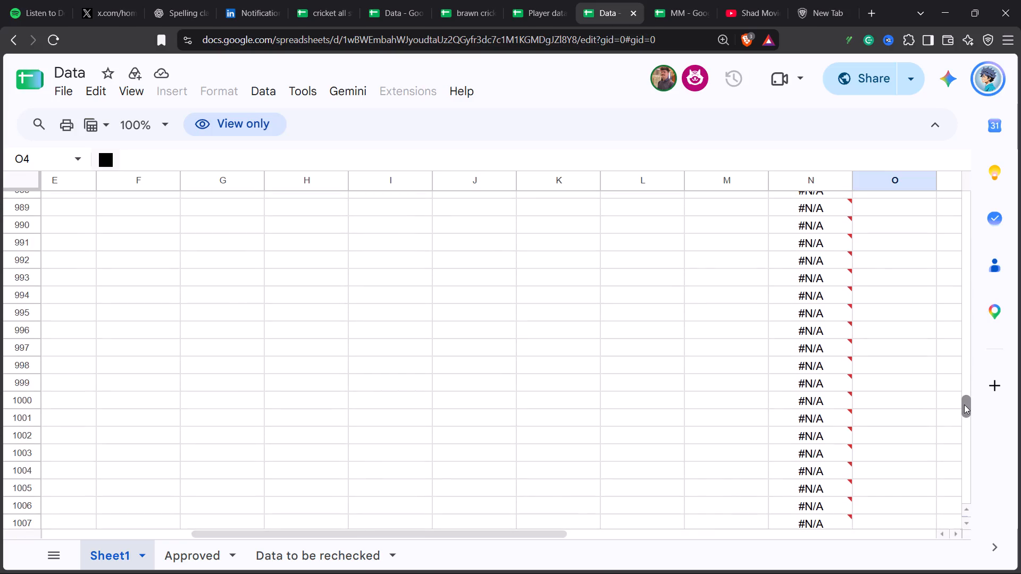
{"action": "left_click_drag", "start_coordinate": [964, 404], "coordinate": [969, 142]}
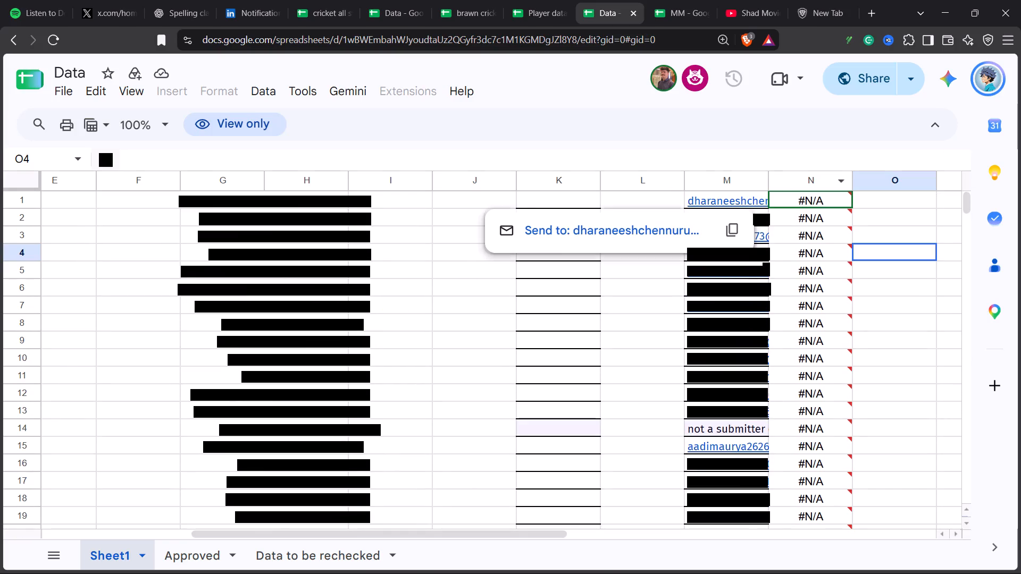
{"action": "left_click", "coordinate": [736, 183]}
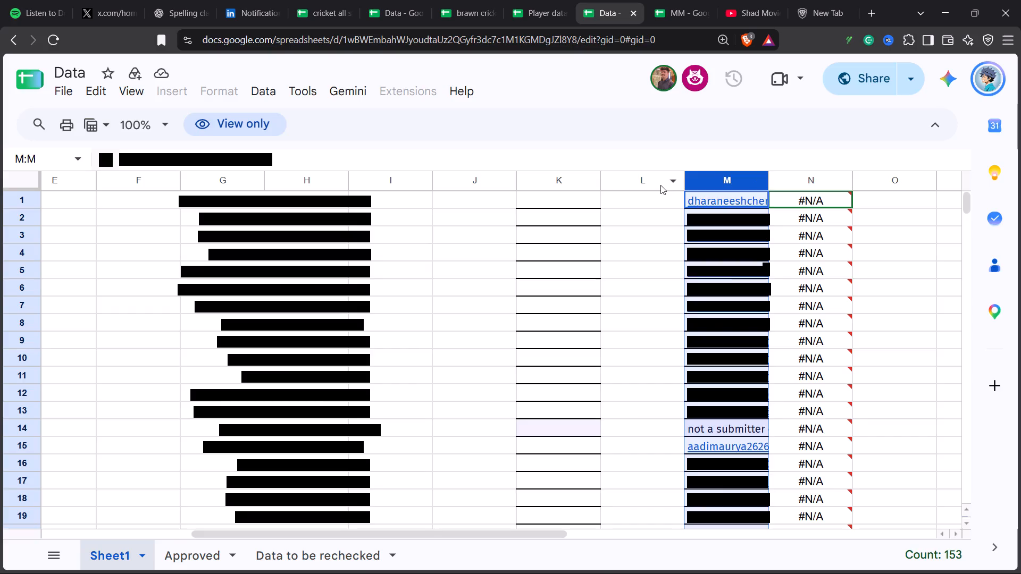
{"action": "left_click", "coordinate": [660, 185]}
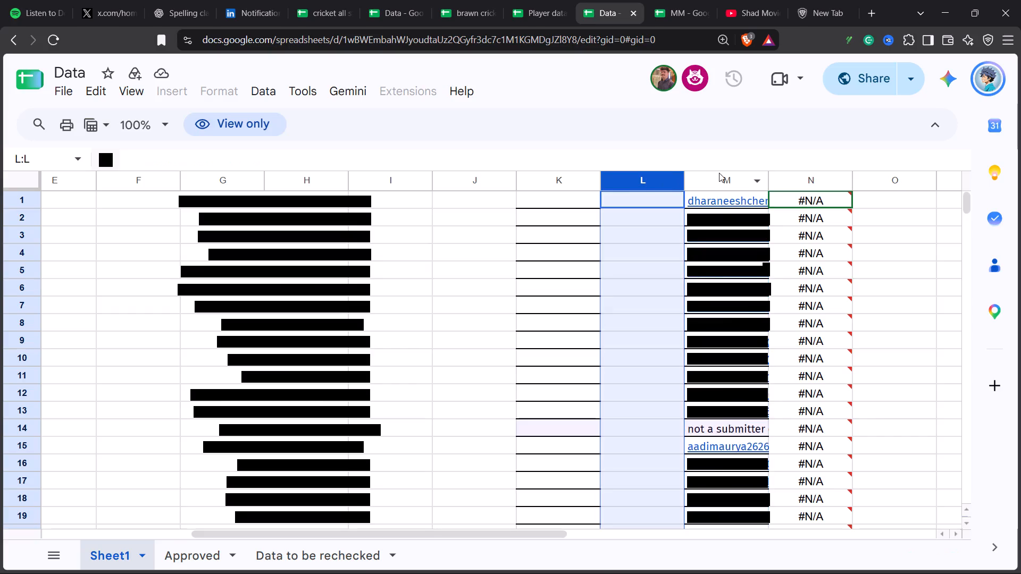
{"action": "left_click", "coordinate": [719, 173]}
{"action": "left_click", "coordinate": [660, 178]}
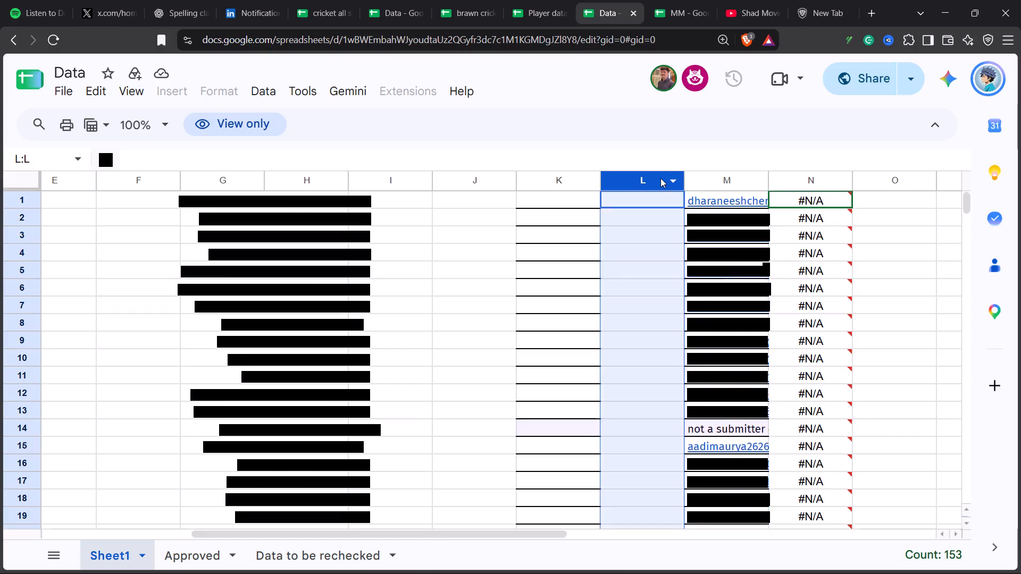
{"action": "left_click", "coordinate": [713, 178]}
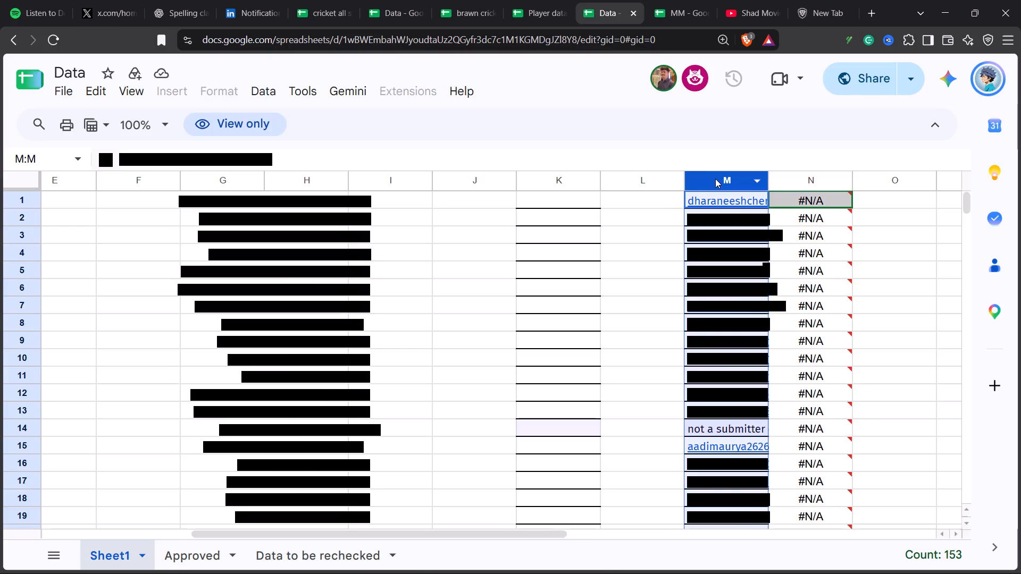
Look over the lookup cells in cricket all stars data and Data, and close the find bar on Data's Approved sheet.
{"action": "left_click", "coordinate": [330, 0]}
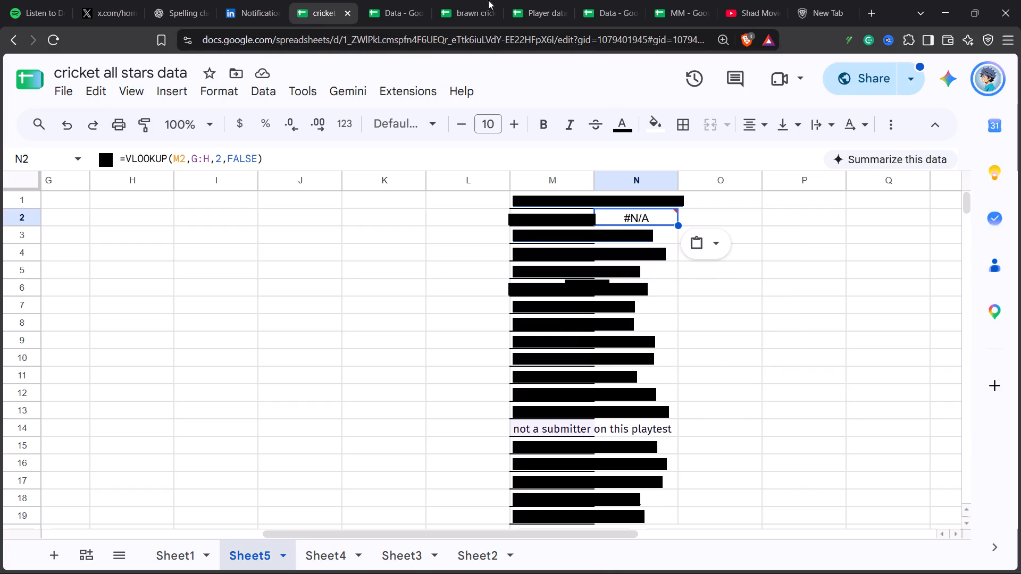
{"action": "left_click", "coordinate": [508, 0]}
{"action": "left_click", "coordinate": [612, 0]}
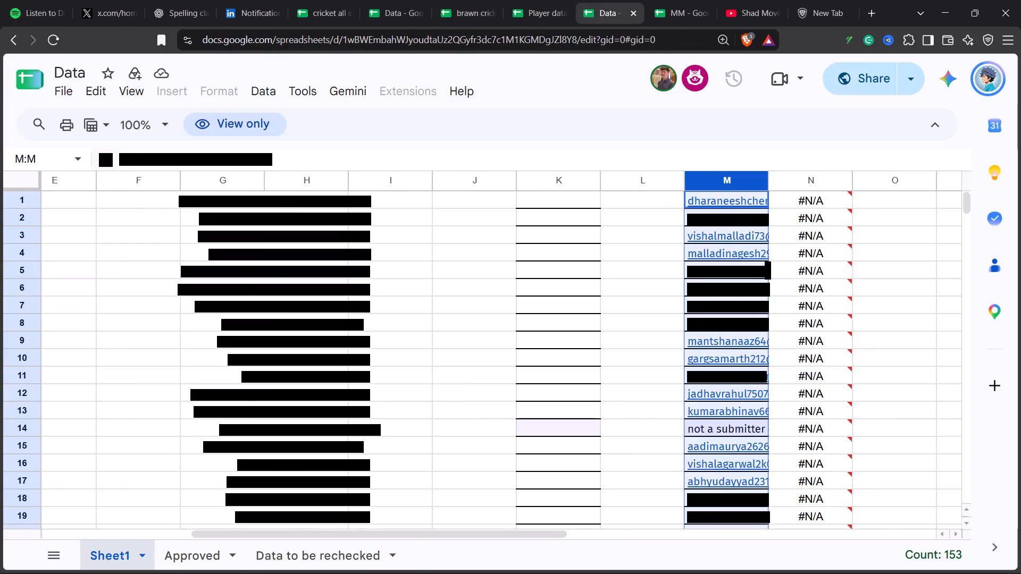
{"action": "left_click", "coordinate": [465, 2]}
{"action": "left_click", "coordinate": [380, 0]}
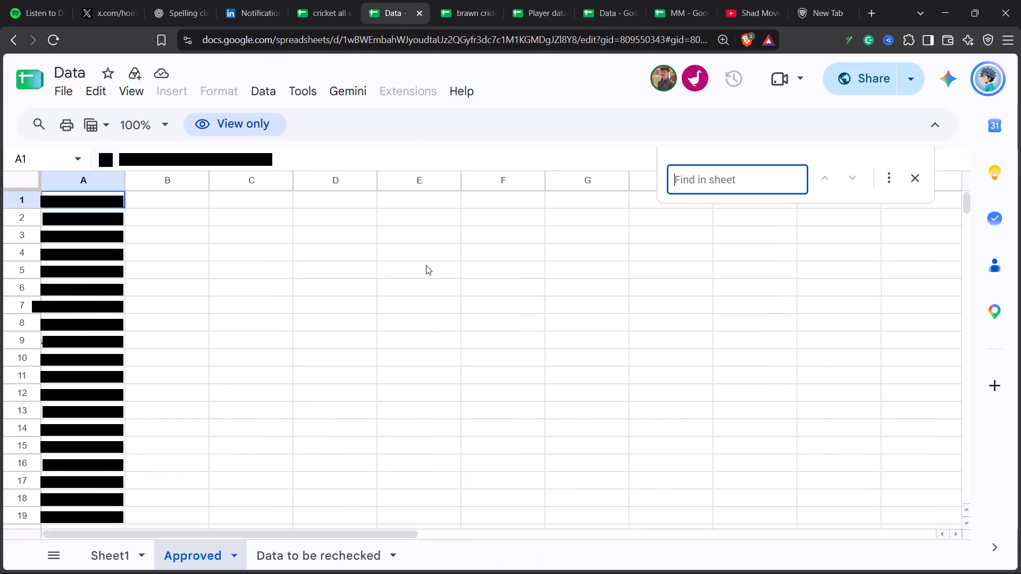
{"action": "left_click", "coordinate": [910, 179]}
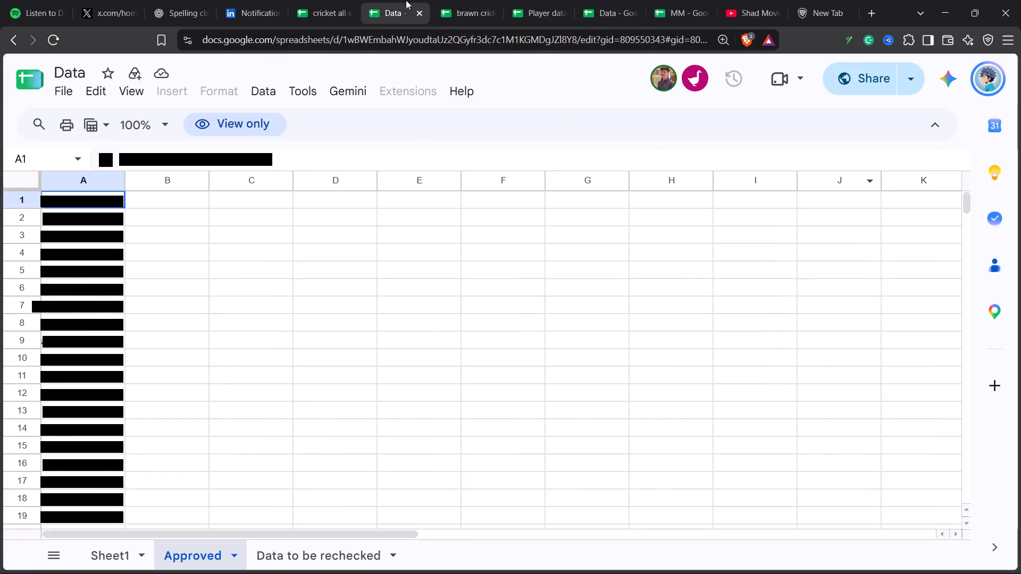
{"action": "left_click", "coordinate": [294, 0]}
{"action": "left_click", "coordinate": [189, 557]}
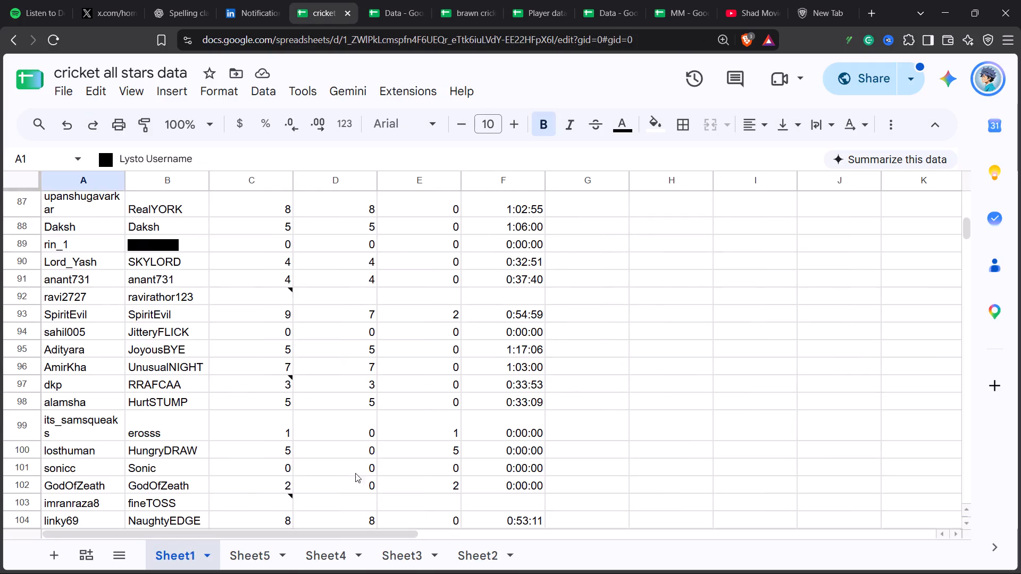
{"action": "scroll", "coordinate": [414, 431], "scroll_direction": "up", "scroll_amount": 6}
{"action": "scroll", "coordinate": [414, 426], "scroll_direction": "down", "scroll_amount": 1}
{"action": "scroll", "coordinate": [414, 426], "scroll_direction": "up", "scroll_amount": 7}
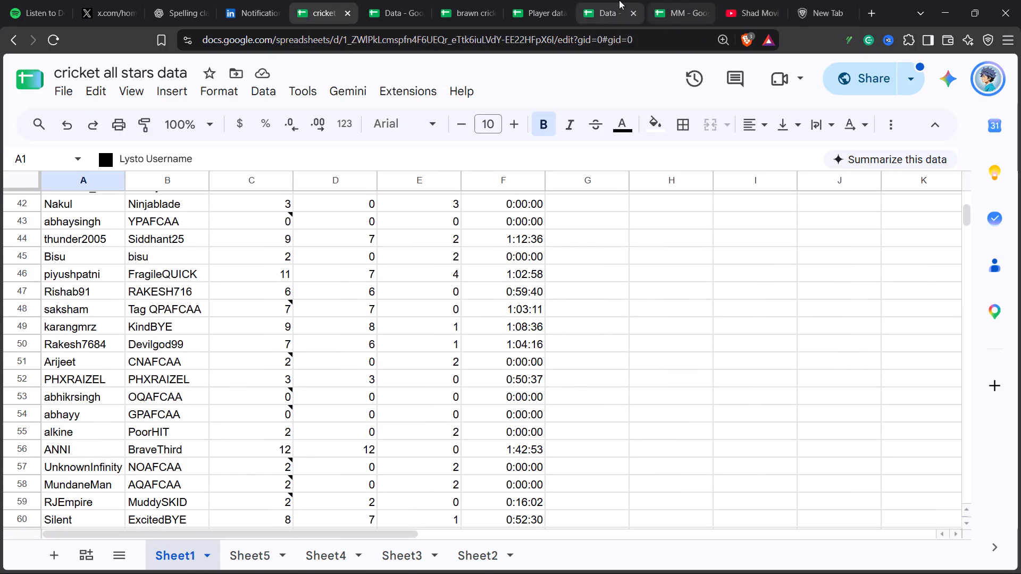
Search the Approved sheet of Data for a player's e-mail entry, select the matching cell in column A and close the search.
{"action": "left_click", "coordinate": [619, 0]}
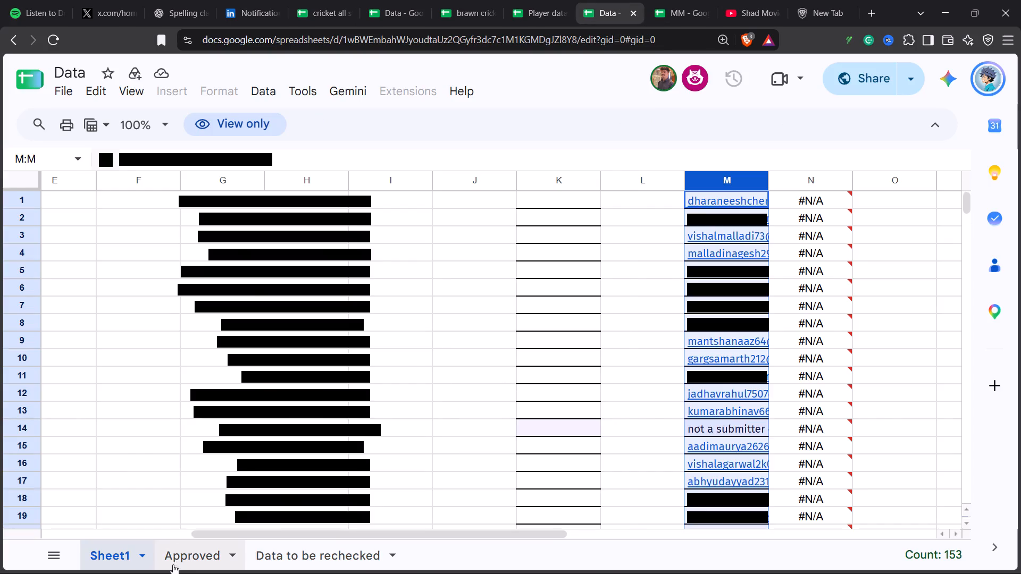
{"action": "left_click", "coordinate": [182, 560]}
{"action": "key", "text": "ctrl+f"}
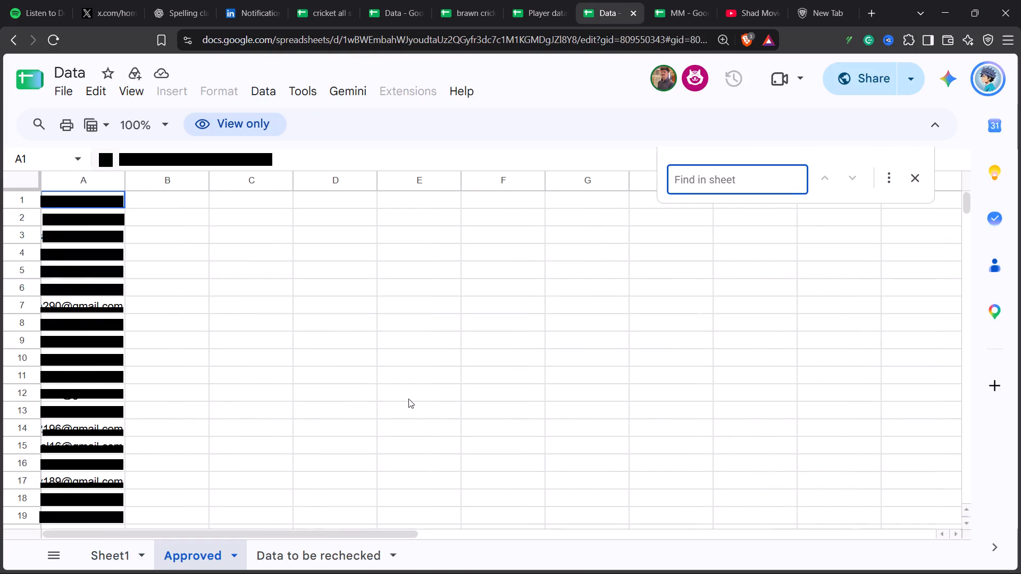
{"action": "type", "text": "kri"}
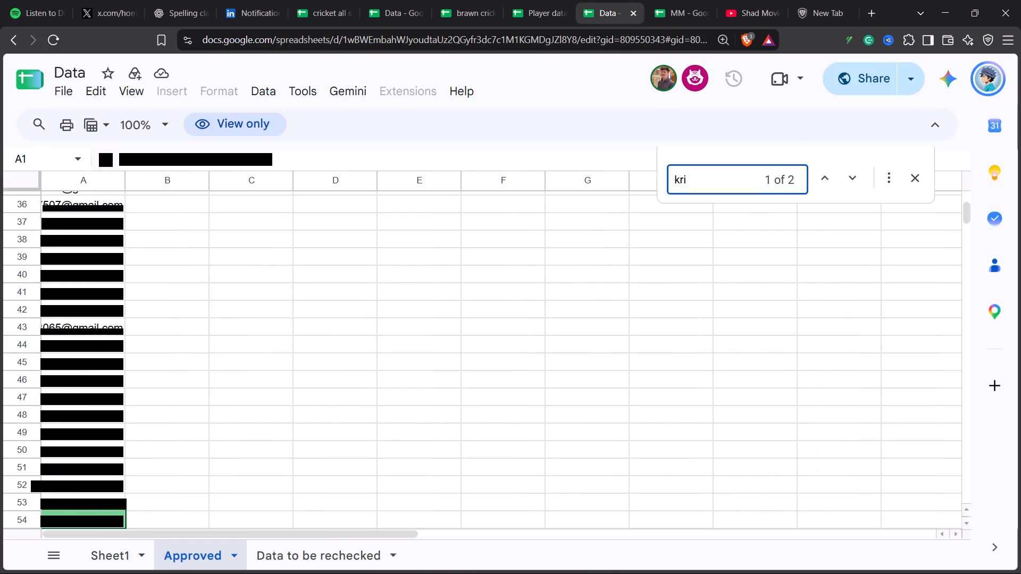
{"action": "type", "text": "sh"}
{"action": "scroll", "coordinate": [102, 480], "scroll_direction": "down", "scroll_amount": 1}
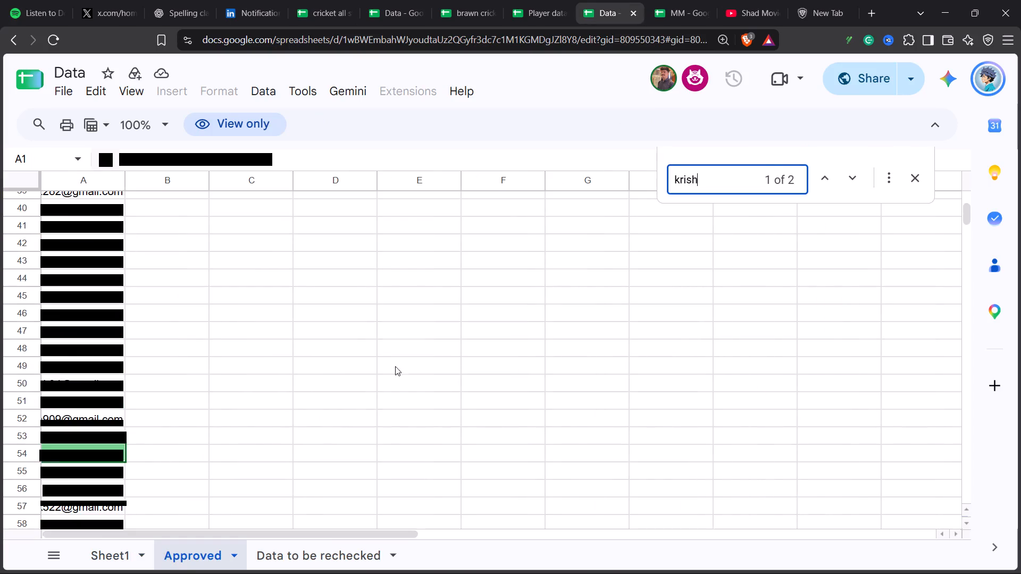
{"action": "type", "text": "nkan"}
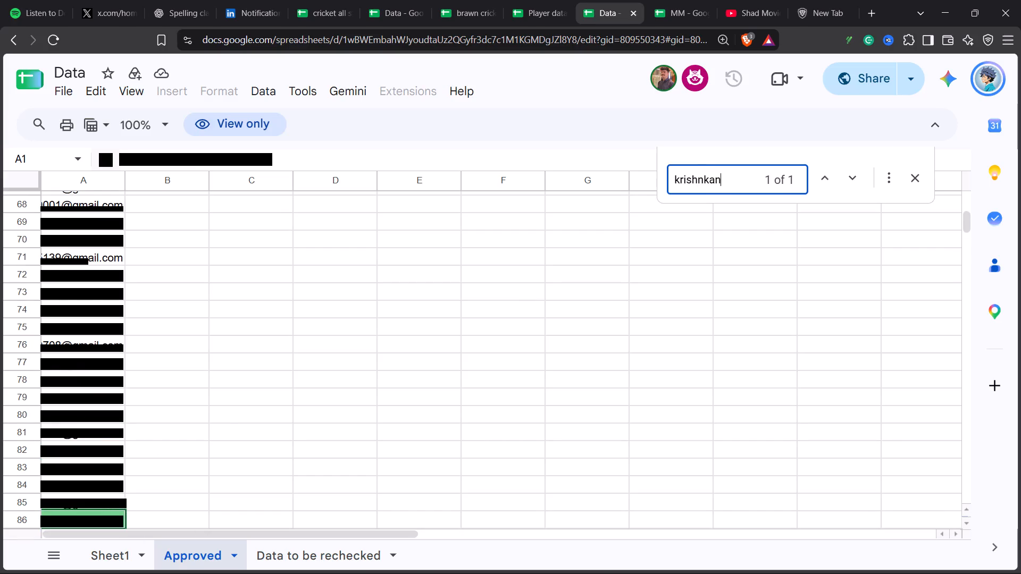
{"action": "left_click", "coordinate": [87, 517]}
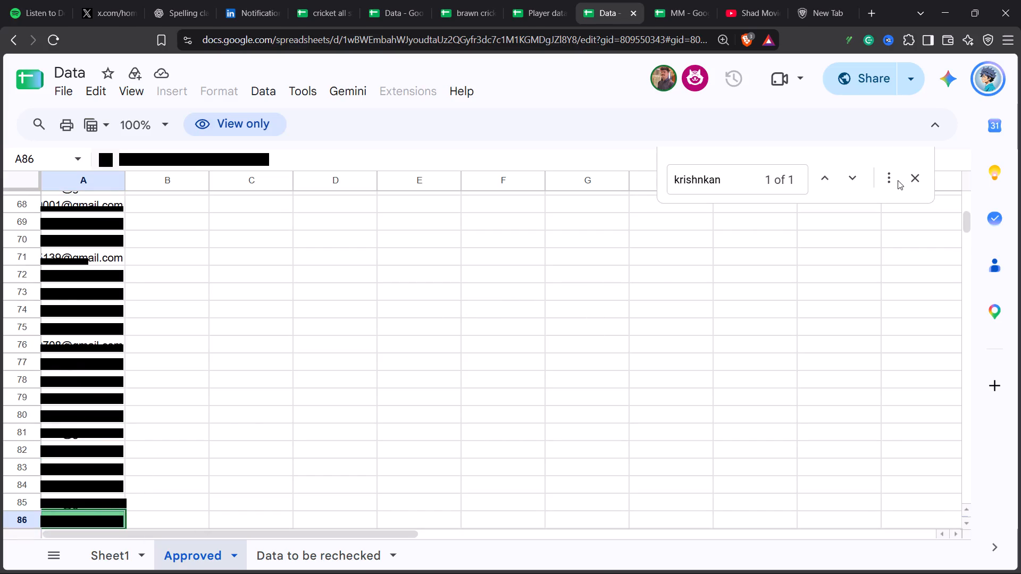
{"action": "left_click", "coordinate": [919, 179]}
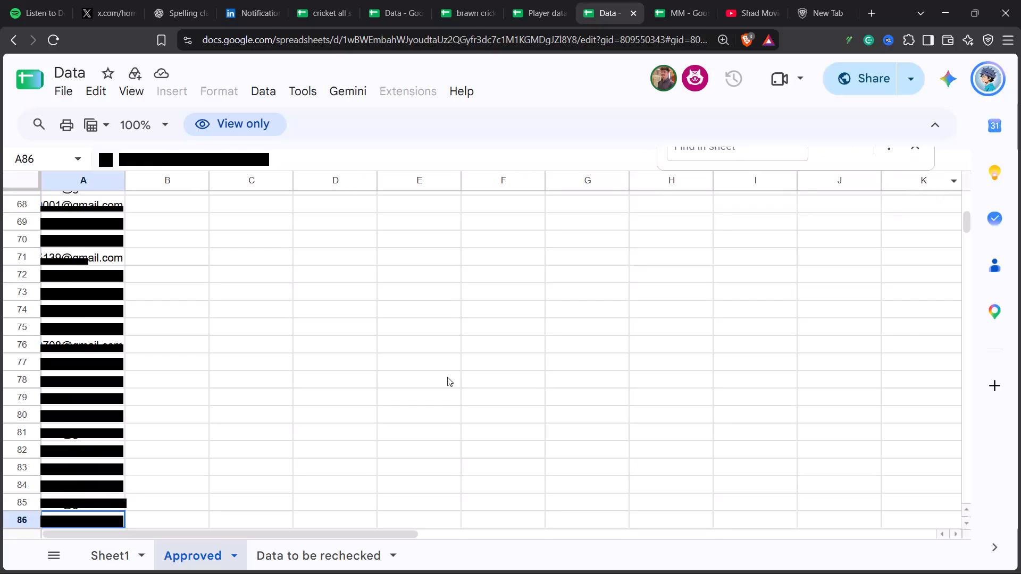
Check the Not Approved sheet of MM and the lookup formula in column N of Data's Sheet1.
{"action": "left_click", "coordinate": [127, 552]}
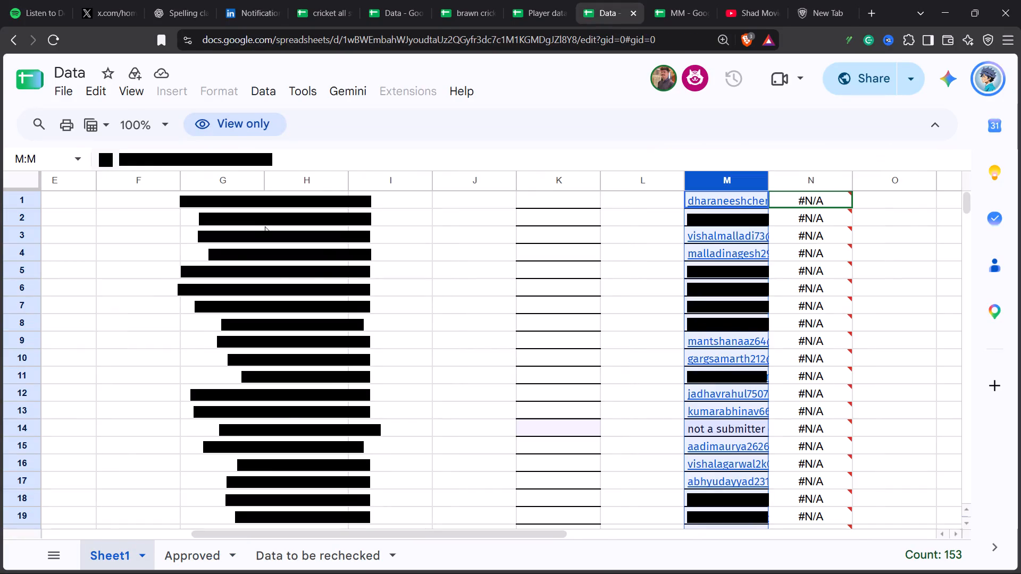
{"action": "left_click", "coordinate": [668, 0]}
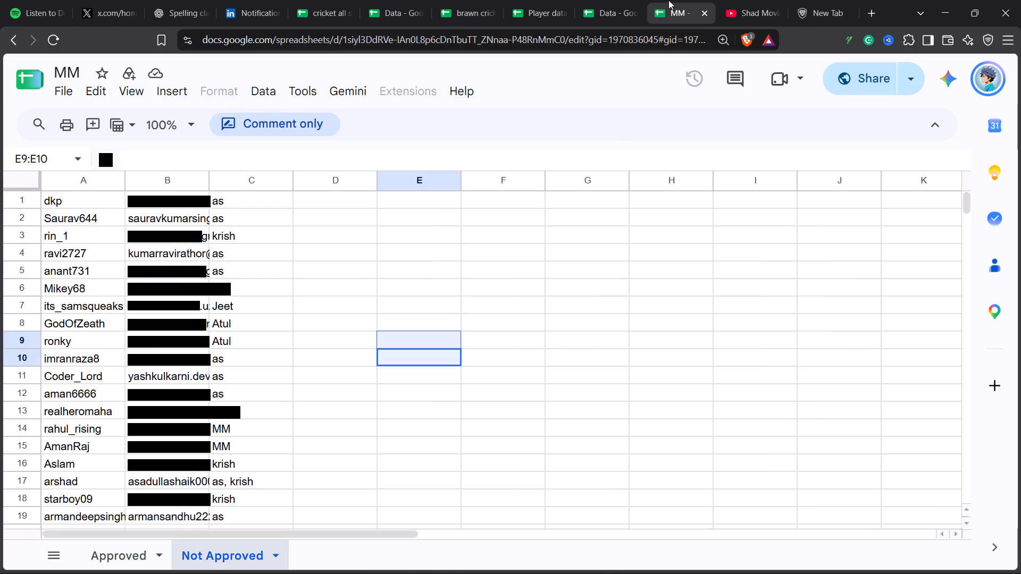
{"action": "scroll", "coordinate": [461, 332], "scroll_direction": "down", "scroll_amount": 1}
{"action": "scroll", "coordinate": [461, 332], "scroll_direction": "up", "scroll_amount": 4}
{"action": "left_click", "coordinate": [606, 0]}
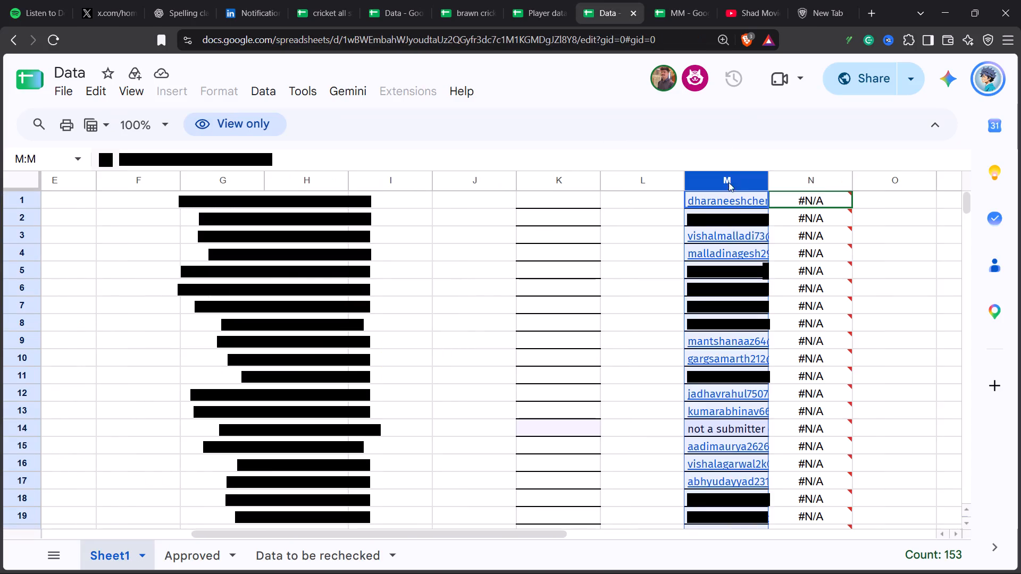
{"action": "left_click", "coordinate": [810, 183]}
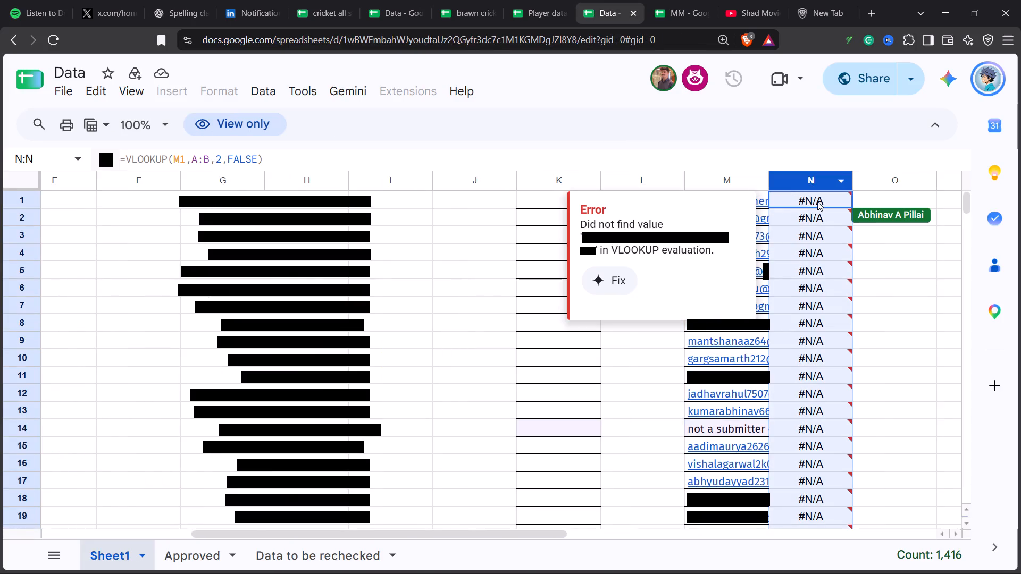
{"action": "left_click", "coordinate": [817, 201]}
{"action": "scroll", "coordinate": [440, 220], "scroll_direction": "up", "scroll_amount": 7}
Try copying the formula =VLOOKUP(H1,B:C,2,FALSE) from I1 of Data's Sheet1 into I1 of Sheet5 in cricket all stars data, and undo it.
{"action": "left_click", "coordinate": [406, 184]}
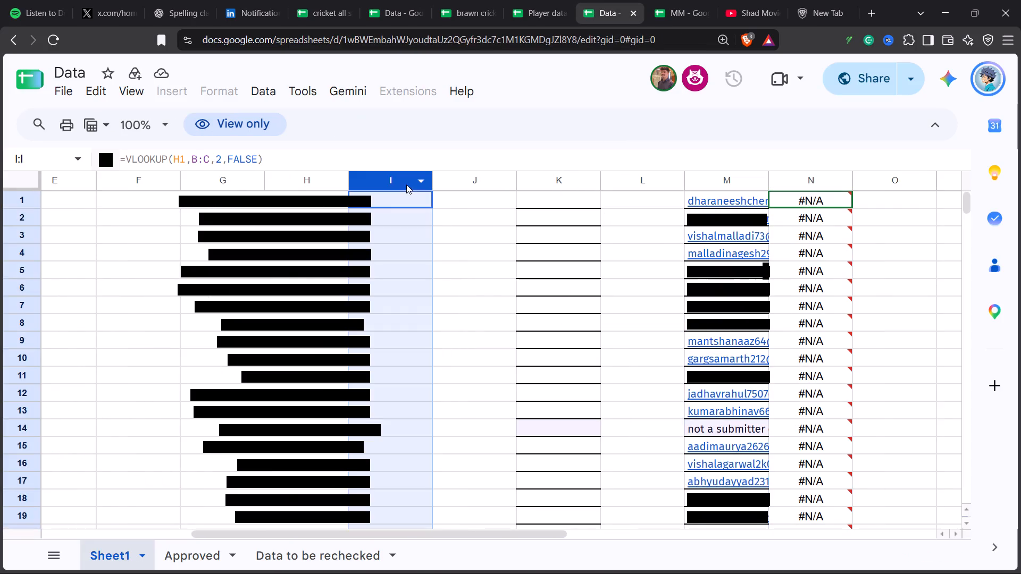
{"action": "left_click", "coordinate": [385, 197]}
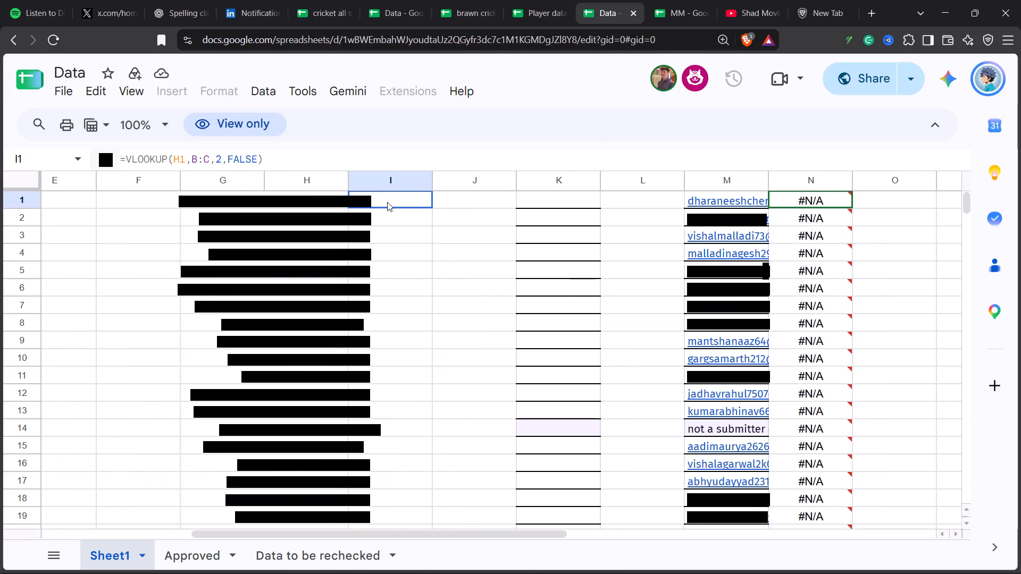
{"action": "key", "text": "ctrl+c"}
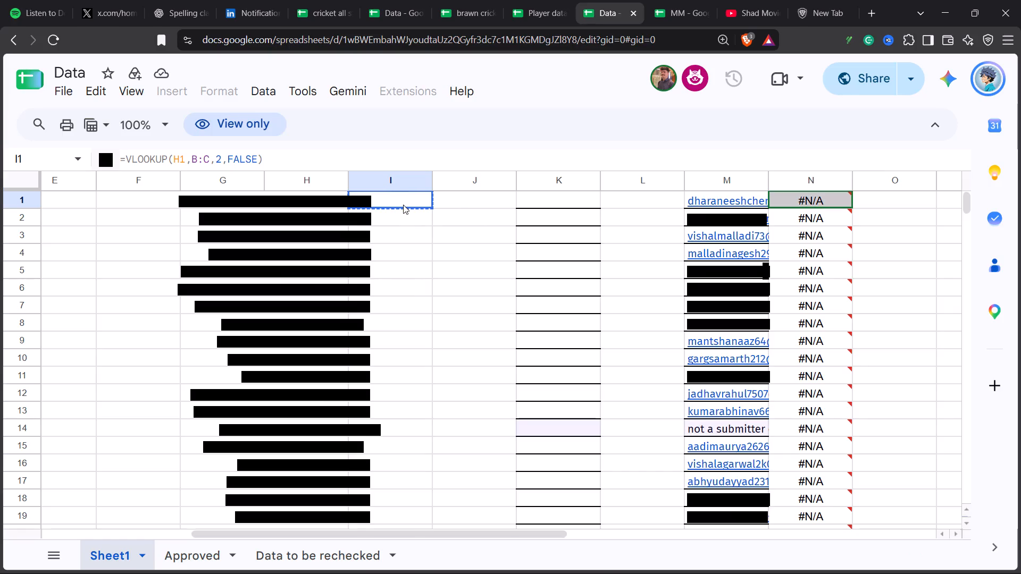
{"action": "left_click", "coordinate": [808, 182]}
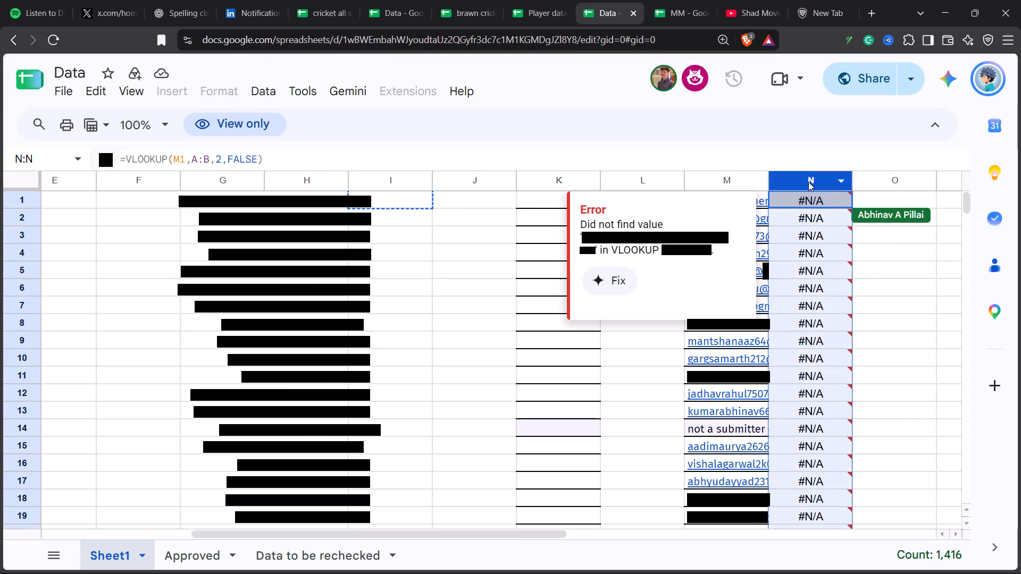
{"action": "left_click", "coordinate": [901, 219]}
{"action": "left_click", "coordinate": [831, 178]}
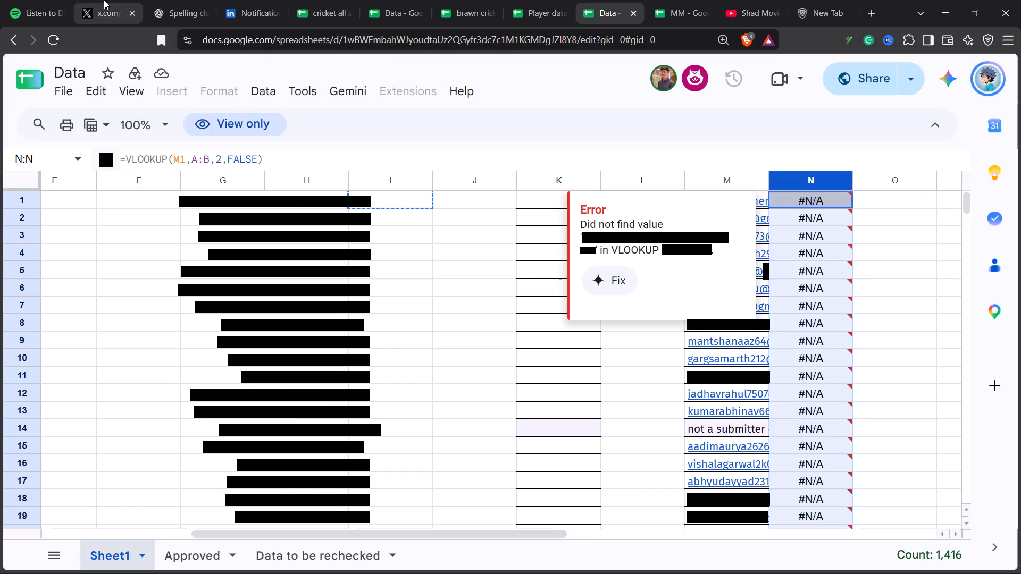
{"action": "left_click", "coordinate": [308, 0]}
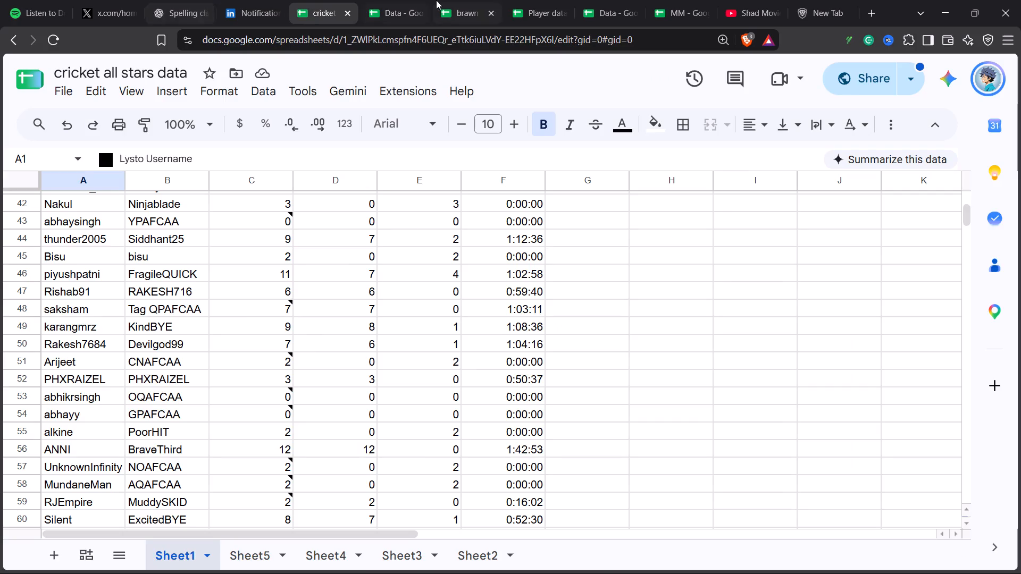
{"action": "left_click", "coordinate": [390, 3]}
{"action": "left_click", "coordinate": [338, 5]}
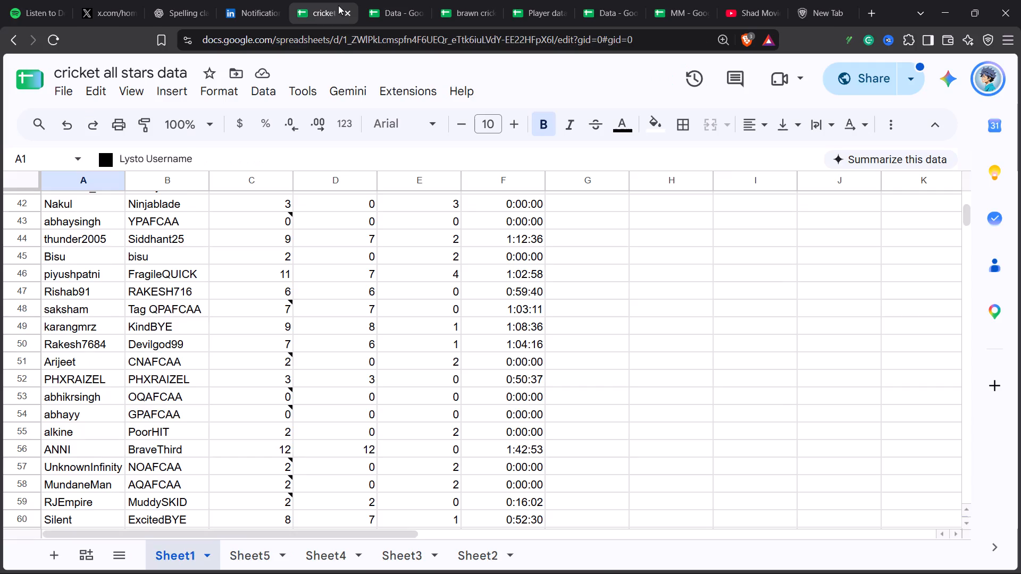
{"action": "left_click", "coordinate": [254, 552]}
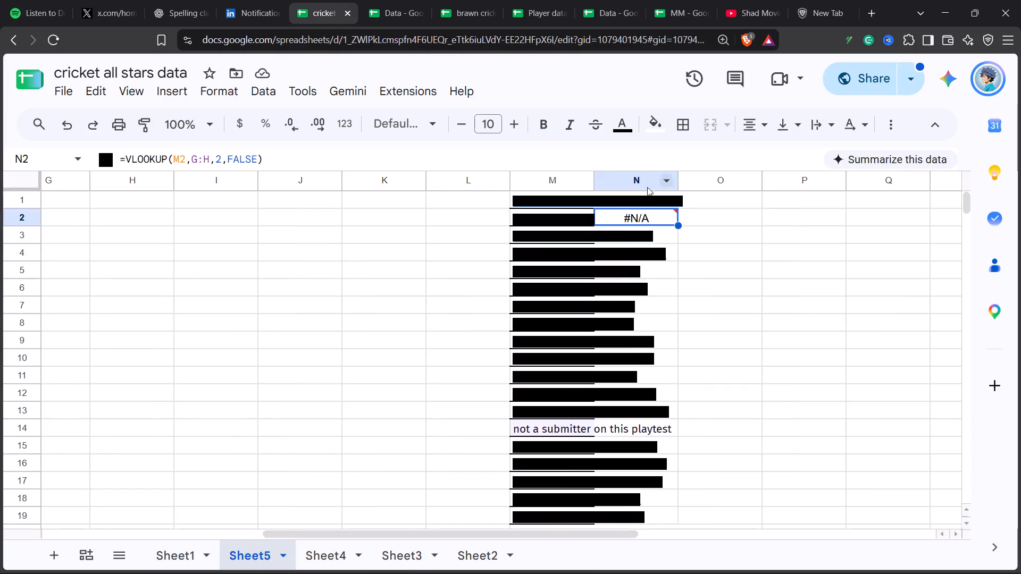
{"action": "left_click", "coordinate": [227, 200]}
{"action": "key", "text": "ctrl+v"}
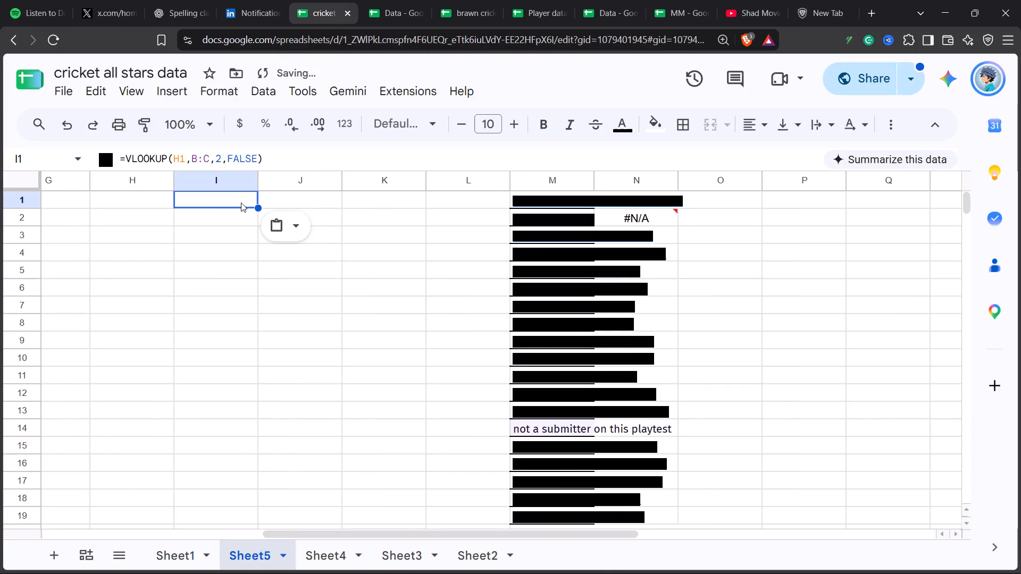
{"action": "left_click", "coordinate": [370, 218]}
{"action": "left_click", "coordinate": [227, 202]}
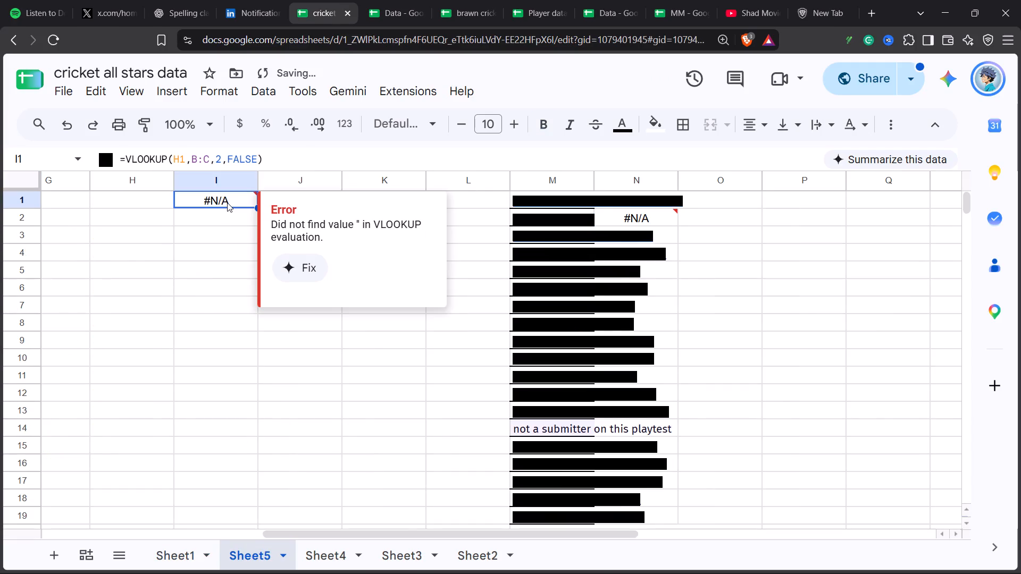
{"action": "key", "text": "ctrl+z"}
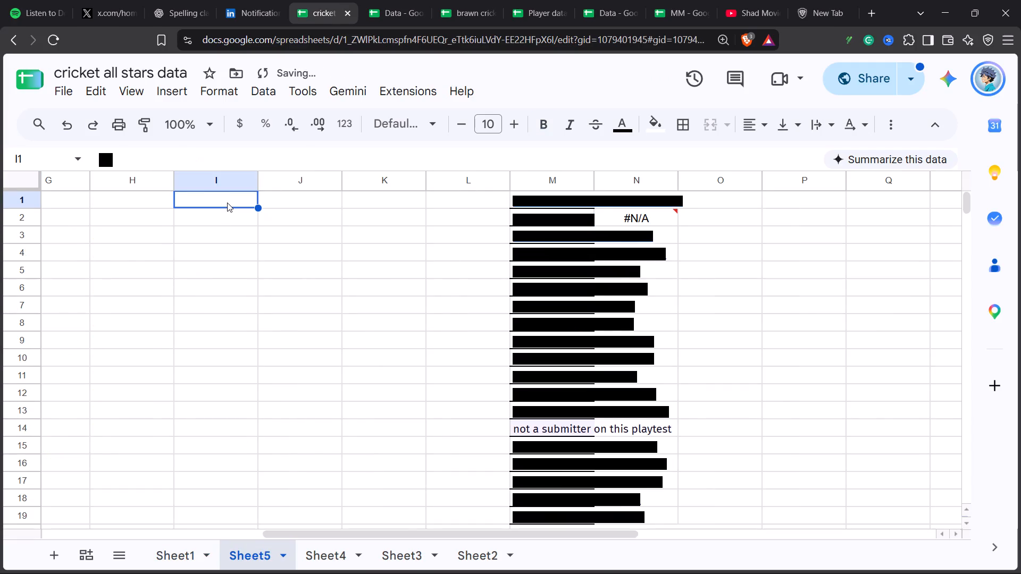
Examine the lookup results in column N of Data's Sheet1 down to the last row and back to row 1.
{"action": "left_click", "coordinate": [595, 0]}
{"action": "left_click", "coordinate": [879, 307]}
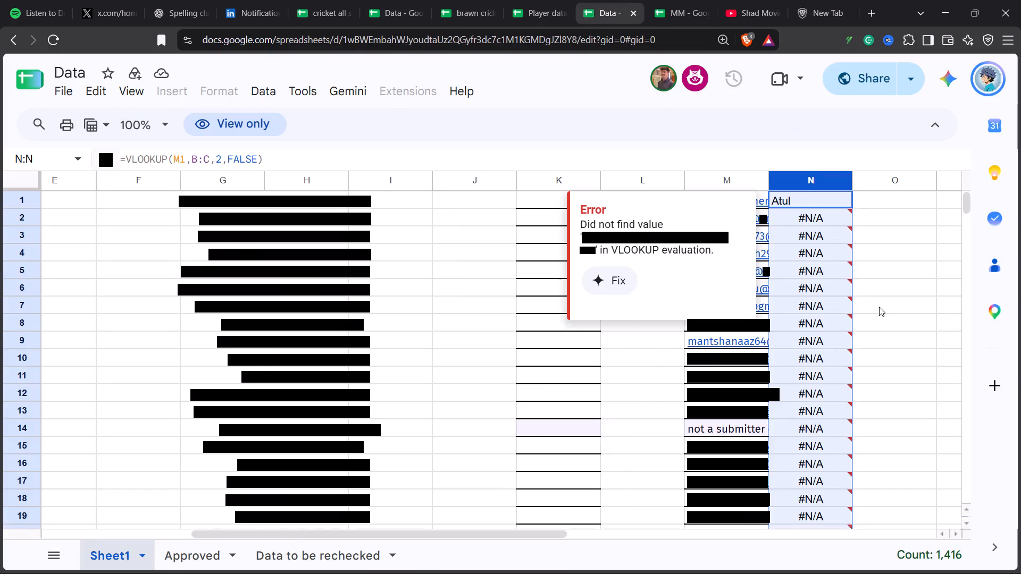
{"action": "scroll", "coordinate": [773, 299], "scroll_direction": "down", "scroll_amount": 20}
{"action": "scroll", "coordinate": [773, 299], "scroll_direction": "down", "scroll_amount": 16}
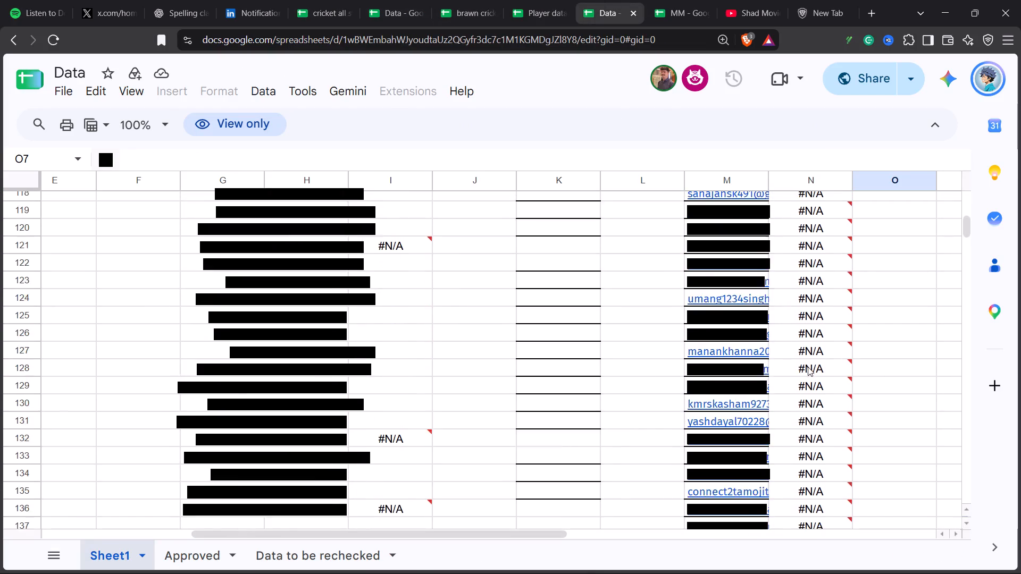
{"action": "scroll", "coordinate": [808, 367], "scroll_direction": "down", "scroll_amount": 13}
{"action": "scroll", "coordinate": [852, 380], "scroll_direction": "down", "scroll_amount": 11}
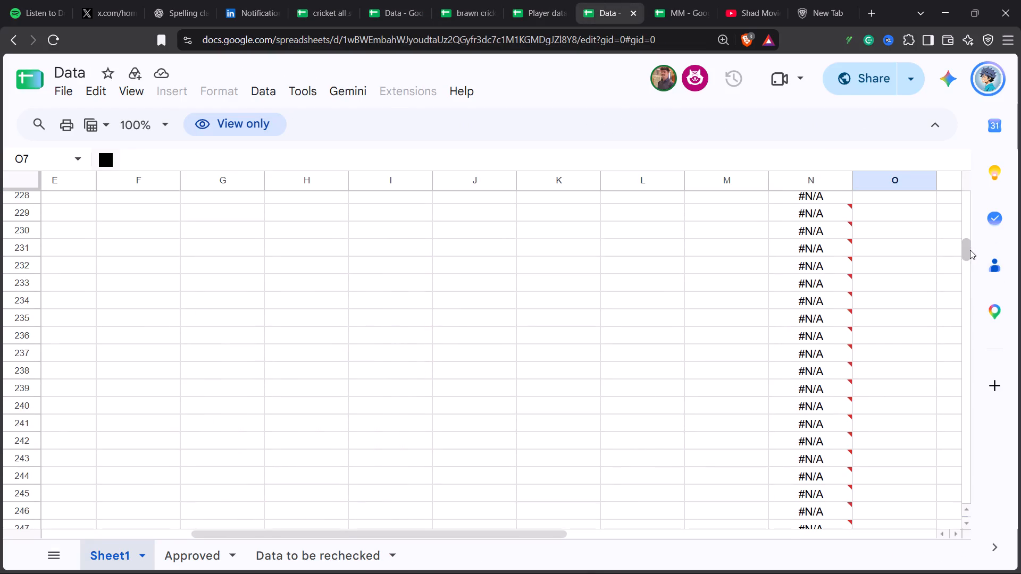
{"action": "left_click_drag", "start_coordinate": [970, 250], "coordinate": [976, 507]}
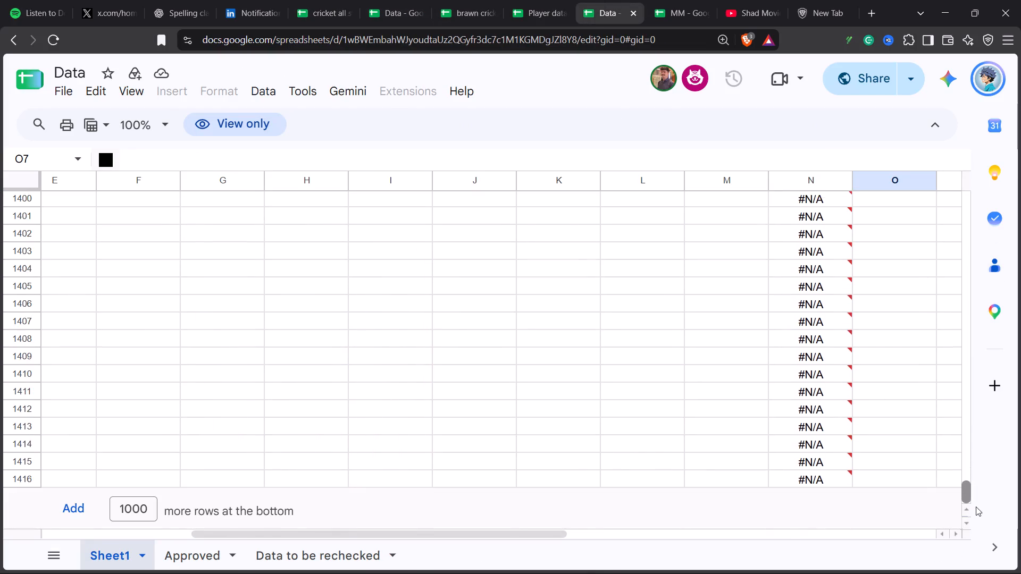
{"action": "left_click_drag", "start_coordinate": [976, 507], "coordinate": [976, 125]}
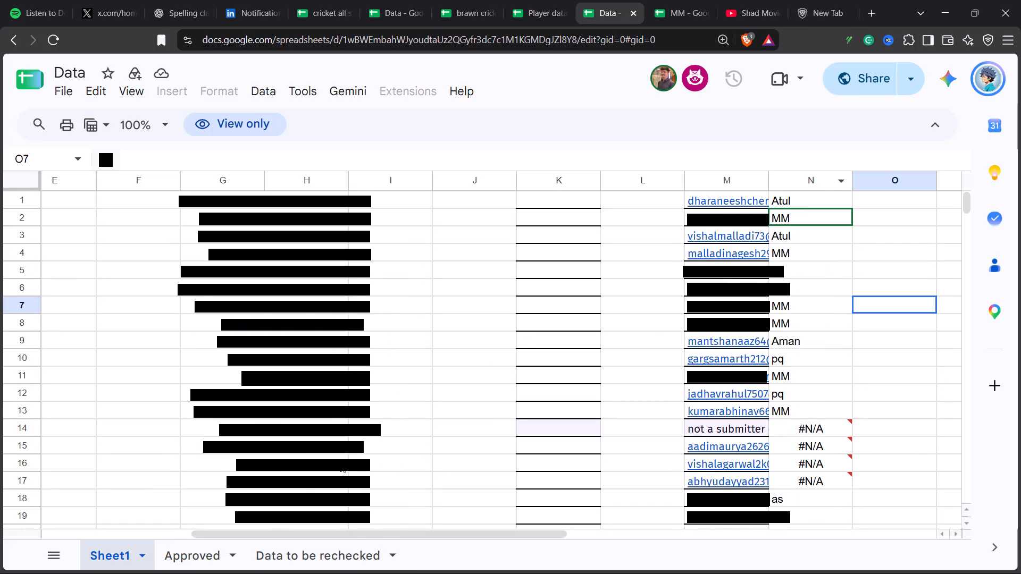
Review the name, e-mail and campaign columns A to C of Data's Sheet1 against the lookup columns I and N.
{"action": "left_click_drag", "start_coordinate": [272, 536], "coordinate": [61, 526]}
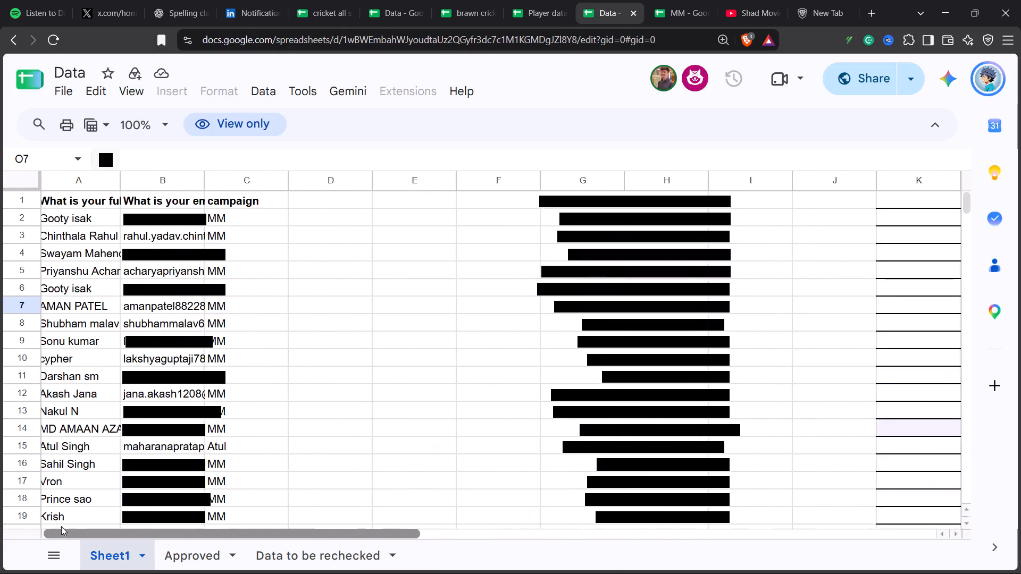
{"action": "left_click_drag", "start_coordinate": [61, 526], "coordinate": [61, 525]}
{"action": "scroll", "coordinate": [510, 329], "scroll_direction": "down", "scroll_amount": 12}
{"action": "left_click_drag", "start_coordinate": [264, 533], "coordinate": [386, 528]}
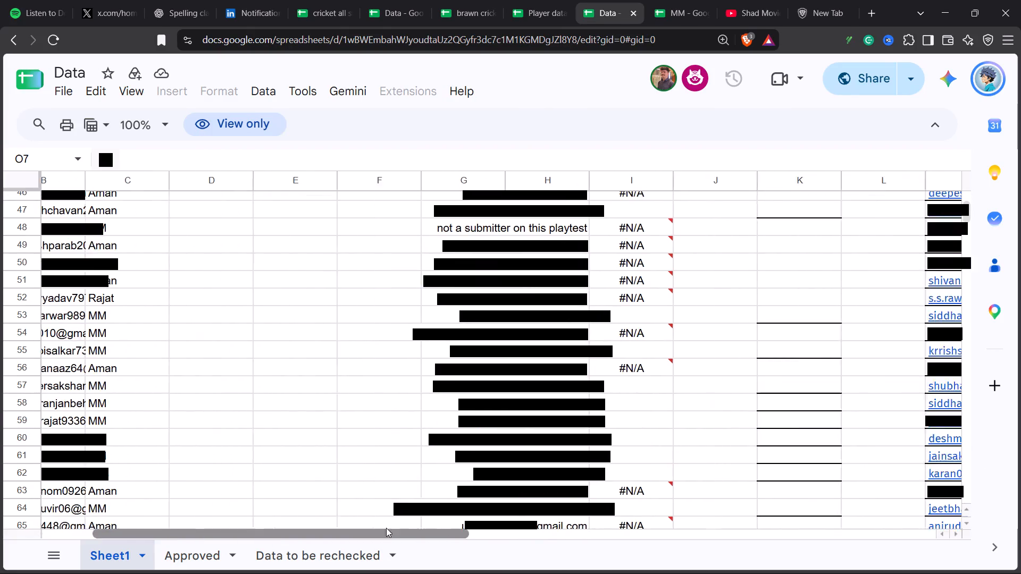
{"action": "left_click_drag", "start_coordinate": [386, 528], "coordinate": [430, 529]}
{"action": "scroll", "coordinate": [460, 344], "scroll_direction": "up", "scroll_amount": 4}
{"action": "scroll", "coordinate": [460, 341], "scroll_direction": "down", "scroll_amount": 1}
{"action": "scroll", "coordinate": [460, 341], "scroll_direction": "up", "scroll_amount": 14}
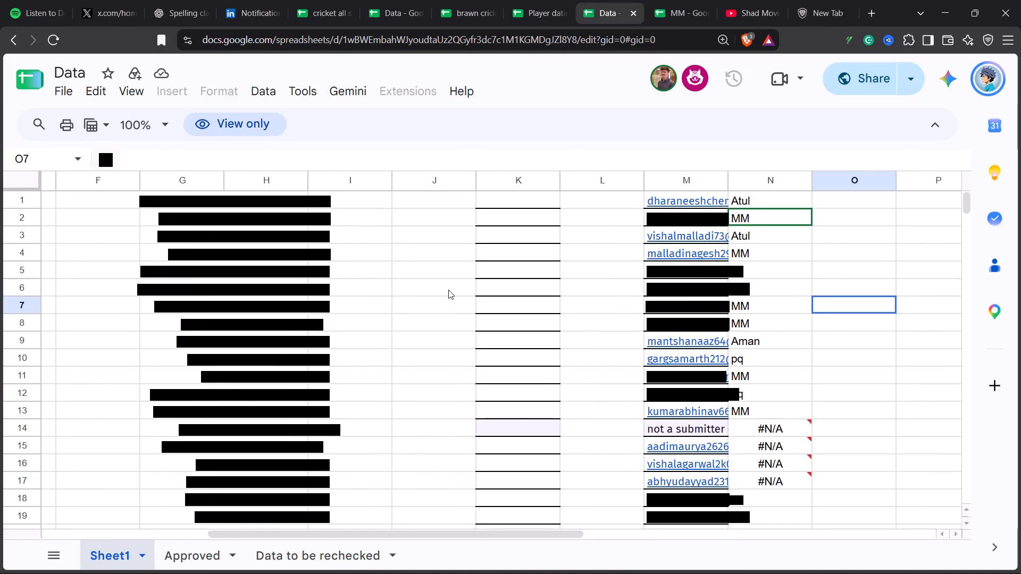
{"action": "scroll", "coordinate": [448, 290], "scroll_direction": "up", "scroll_amount": 3}
{"action": "scroll", "coordinate": [446, 286], "scroll_direction": "down", "scroll_amount": 1}
{"action": "scroll", "coordinate": [446, 286], "scroll_direction": "up", "scroll_amount": 2}
{"action": "scroll", "coordinate": [446, 286], "scroll_direction": "down", "scroll_amount": 1}
{"action": "scroll", "coordinate": [446, 286], "scroll_direction": "up", "scroll_amount": 2}
{"action": "scroll", "coordinate": [826, 263], "scroll_direction": "up", "scroll_amount": 6}
Copy columns M and N of Data's Sheet1.
{"action": "left_click", "coordinate": [767, 181]}
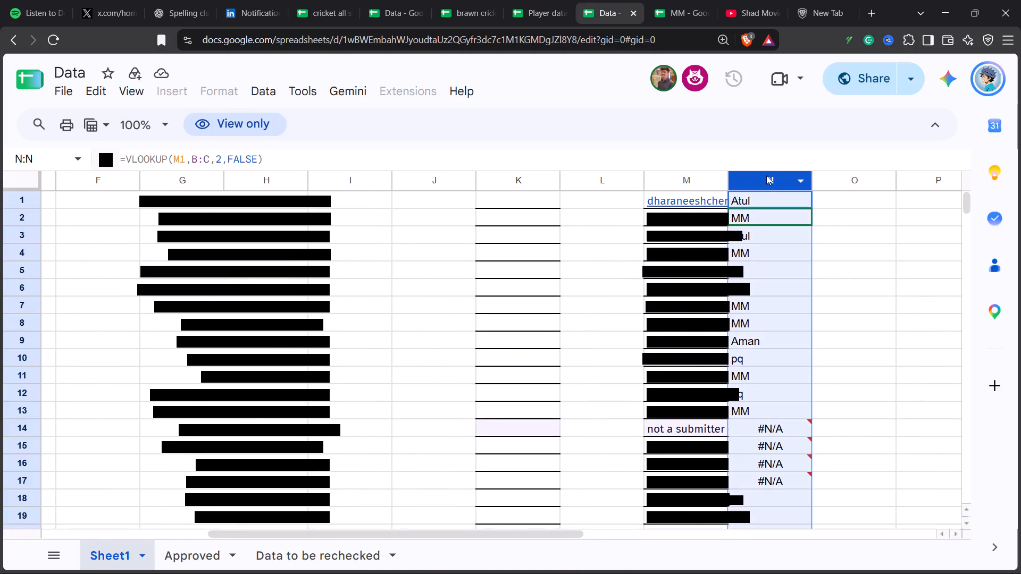
{"action": "left_click", "coordinate": [867, 259]}
{"action": "left_click_drag", "start_coordinate": [683, 177], "coordinate": [762, 185]}
{"action": "key", "text": "ctrl+c"}
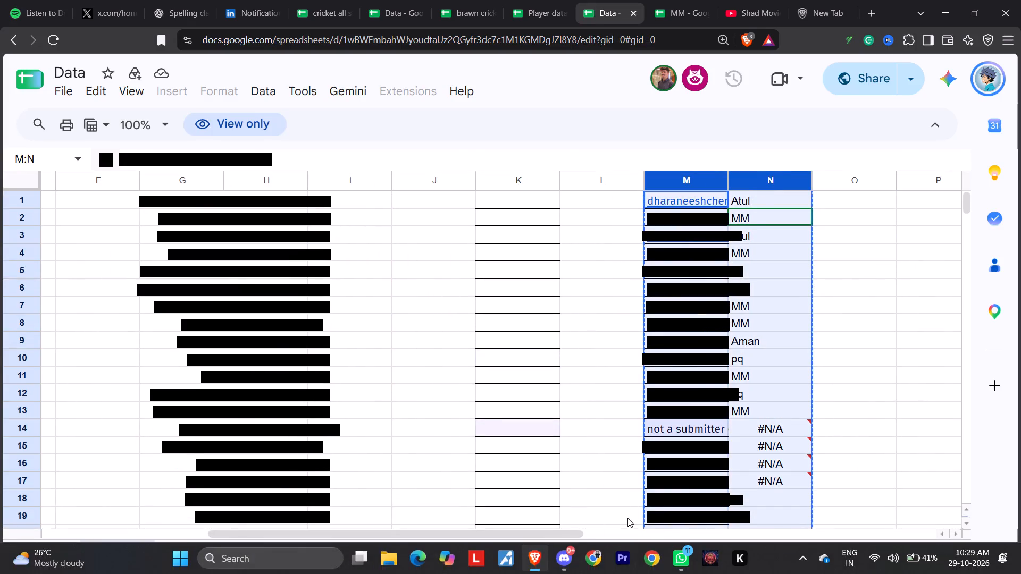
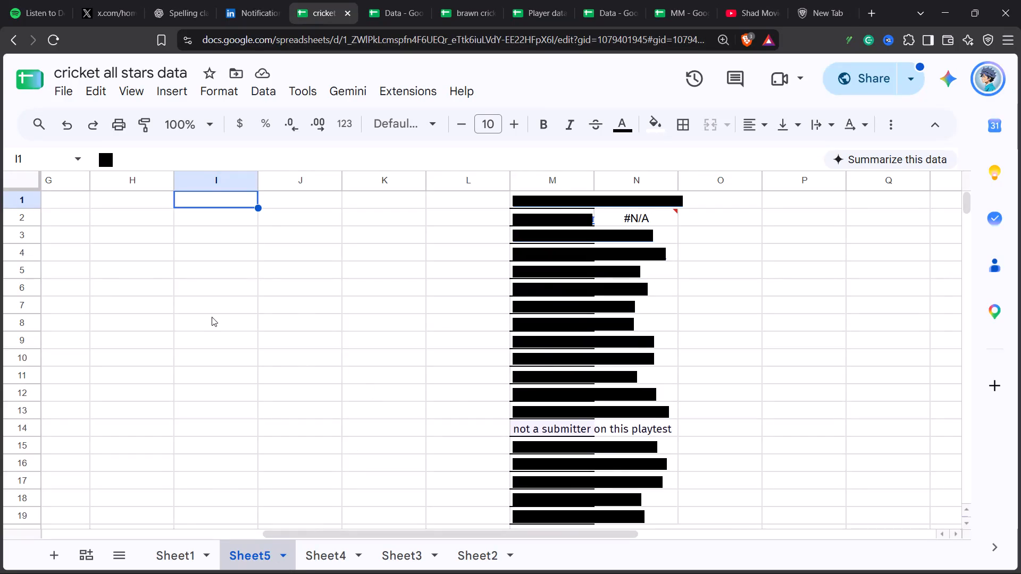
Clear all of Sheet5 in cricket all stars data and paste the copied e-mail and campaign result columns into A and B.
{"action": "left_click", "coordinate": [24, 181]}
{"action": "key", "text": "BackSpace"}
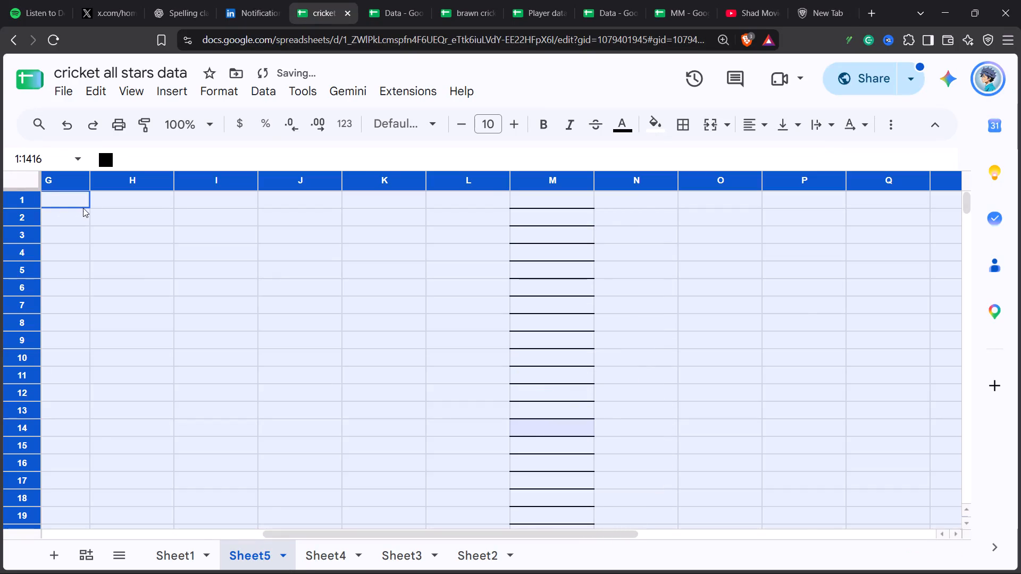
{"action": "key", "text": "ctrl+v"}
{"action": "left_click", "coordinate": [357, 269]}
Create a filter over all of Sheet5 and open the filter options of column B.
{"action": "left_click", "coordinate": [35, 178]}
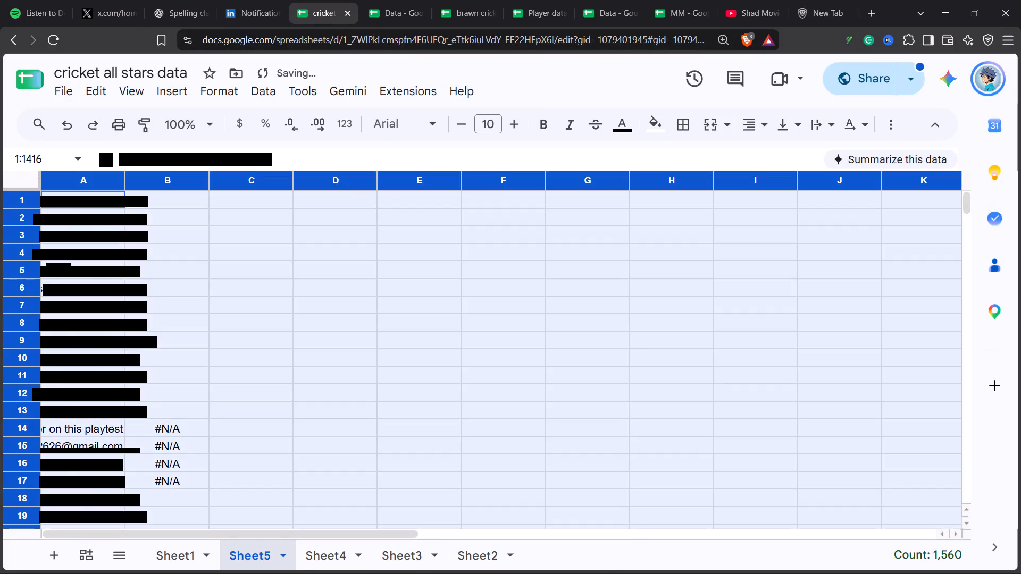
{"action": "left_click", "coordinate": [892, 125]}
{"action": "left_click", "coordinate": [822, 158]}
{"action": "left_click", "coordinate": [365, 191]}
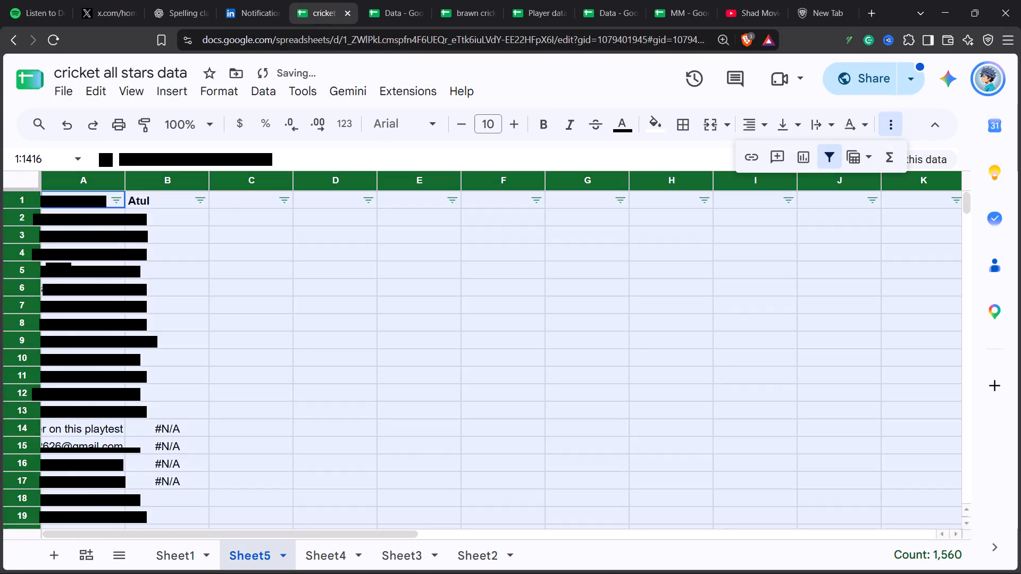
{"action": "left_click", "coordinate": [196, 201]}
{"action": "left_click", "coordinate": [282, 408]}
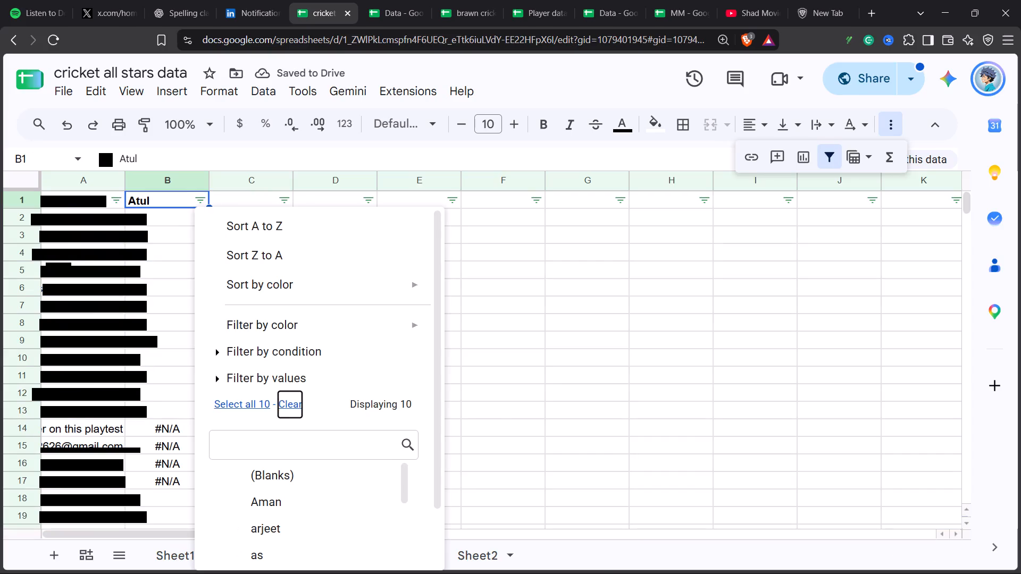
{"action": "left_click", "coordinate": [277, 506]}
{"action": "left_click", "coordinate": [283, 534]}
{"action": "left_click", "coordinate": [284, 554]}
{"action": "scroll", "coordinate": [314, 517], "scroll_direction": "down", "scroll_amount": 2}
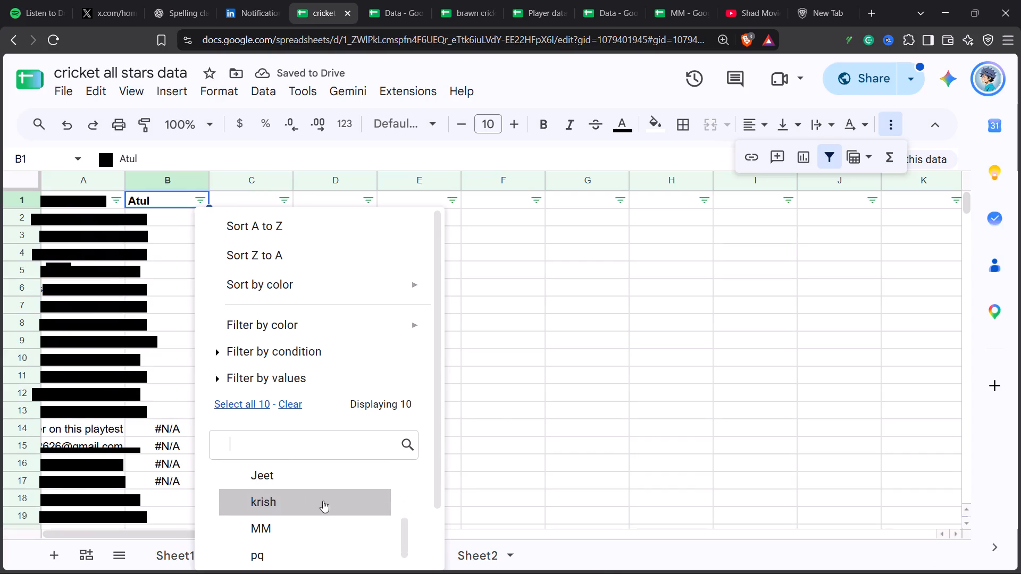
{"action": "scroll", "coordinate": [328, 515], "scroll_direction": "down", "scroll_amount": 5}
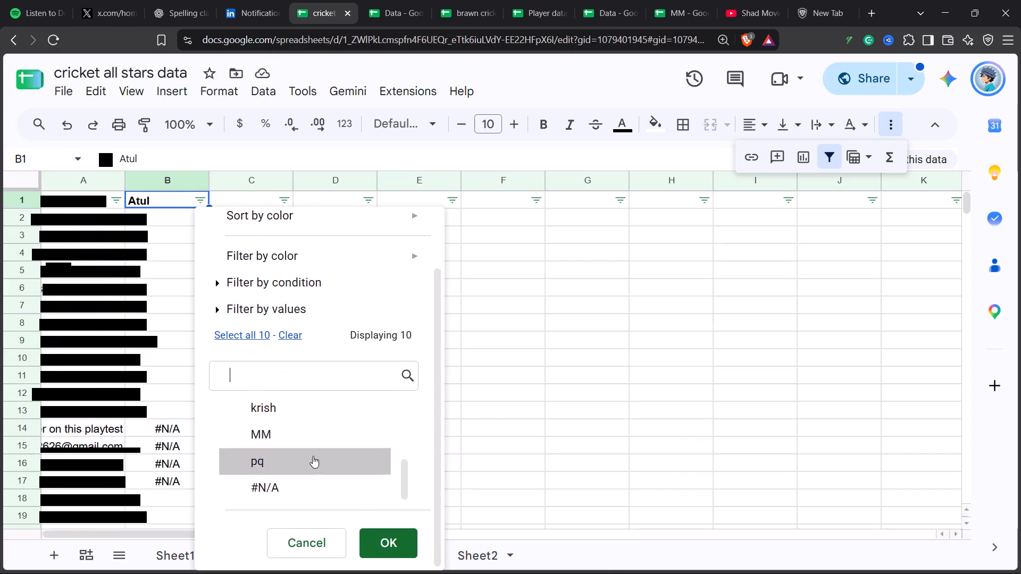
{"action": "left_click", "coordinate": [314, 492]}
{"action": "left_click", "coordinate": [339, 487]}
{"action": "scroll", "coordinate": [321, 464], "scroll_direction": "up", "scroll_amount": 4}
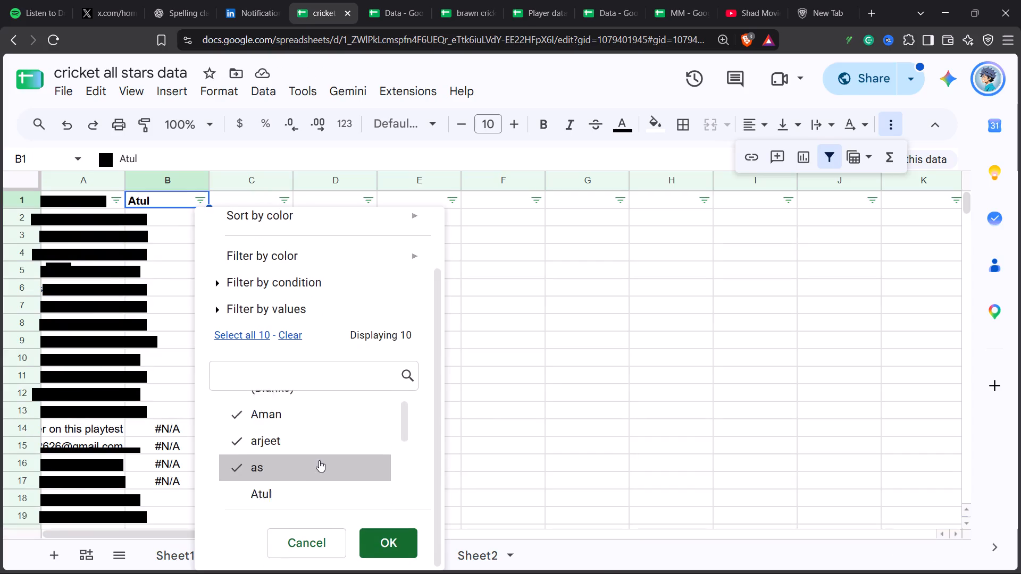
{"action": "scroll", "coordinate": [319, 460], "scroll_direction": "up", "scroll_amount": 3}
Filter column B of Sheet5 to all values except (Blanks) and #N/A.
{"action": "left_click", "coordinate": [249, 331]}
{"action": "left_click", "coordinate": [281, 401]}
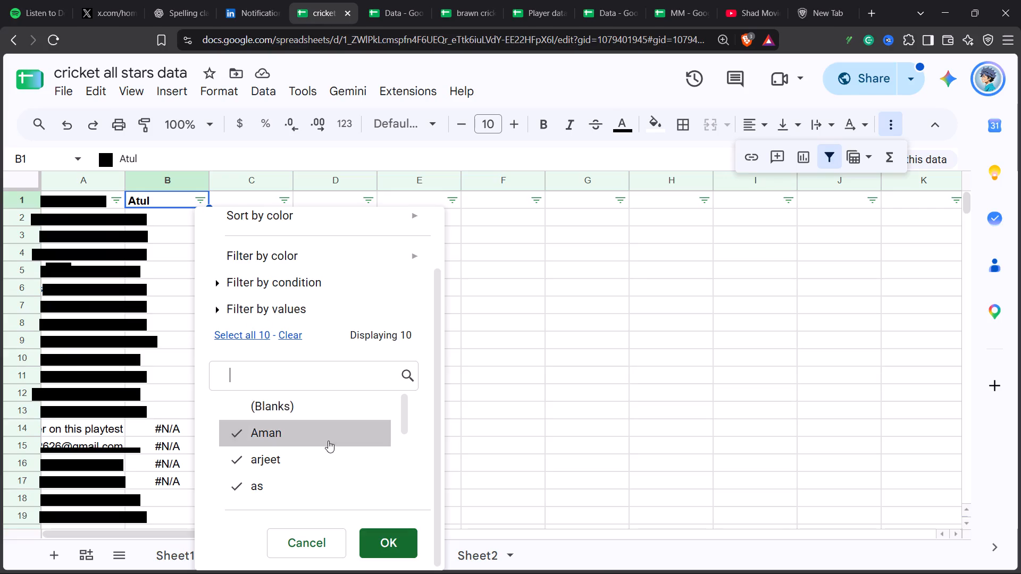
{"action": "scroll", "coordinate": [330, 446], "scroll_direction": "down", "scroll_amount": 9}
{"action": "left_click", "coordinate": [275, 488]}
{"action": "scroll", "coordinate": [329, 439], "scroll_direction": "down", "scroll_amount": 3}
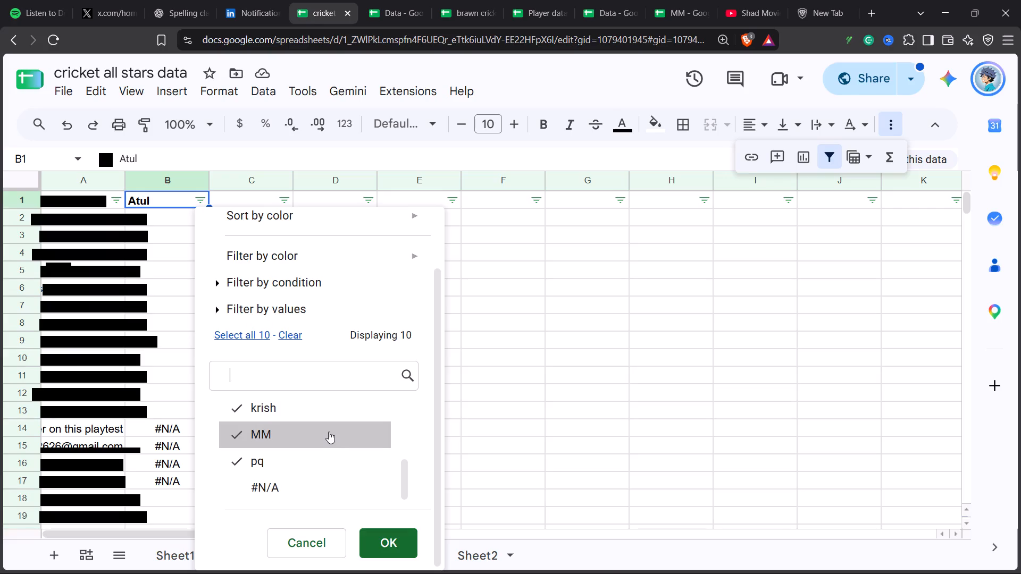
{"action": "scroll", "coordinate": [327, 429], "scroll_direction": "down", "scroll_amount": 2}
{"action": "scroll", "coordinate": [327, 429], "scroll_direction": "up", "scroll_amount": 1}
{"action": "scroll", "coordinate": [327, 429], "scroll_direction": "down", "scroll_amount": 3}
{"action": "left_click", "coordinate": [397, 537]}
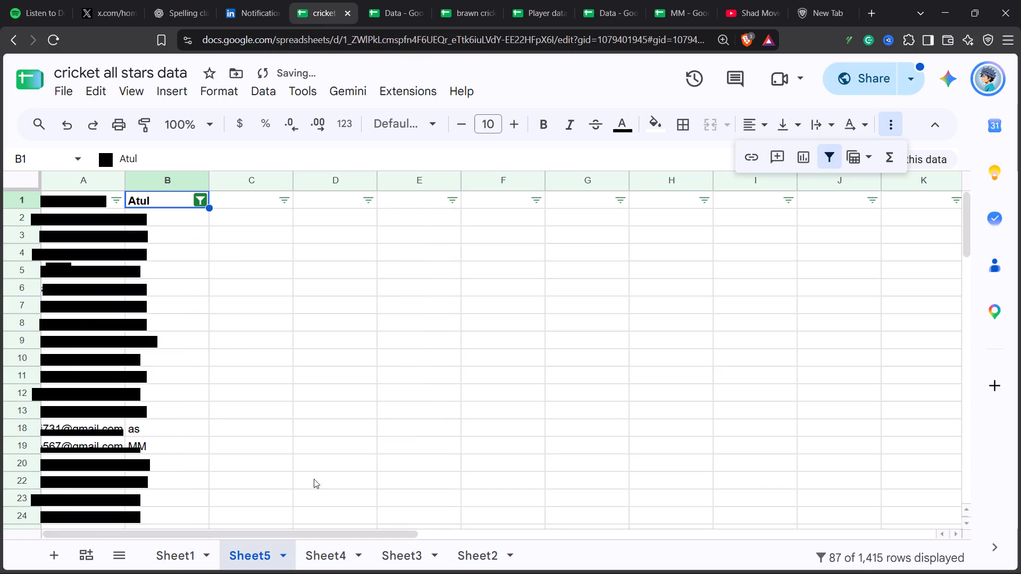
Examine the filtered e-mails and campaign names in Sheet5 down to the last row and back, selecting column A for a count.
{"action": "scroll", "coordinate": [237, 361], "scroll_direction": "down", "scroll_amount": 8}
{"action": "scroll", "coordinate": [240, 360], "scroll_direction": "up", "scroll_amount": 1}
{"action": "scroll", "coordinate": [240, 360], "scroll_direction": "down", "scroll_amount": 8}
{"action": "scroll", "coordinate": [246, 360], "scroll_direction": "up", "scroll_amount": 1}
{"action": "scroll", "coordinate": [246, 360], "scroll_direction": "down", "scroll_amount": 12}
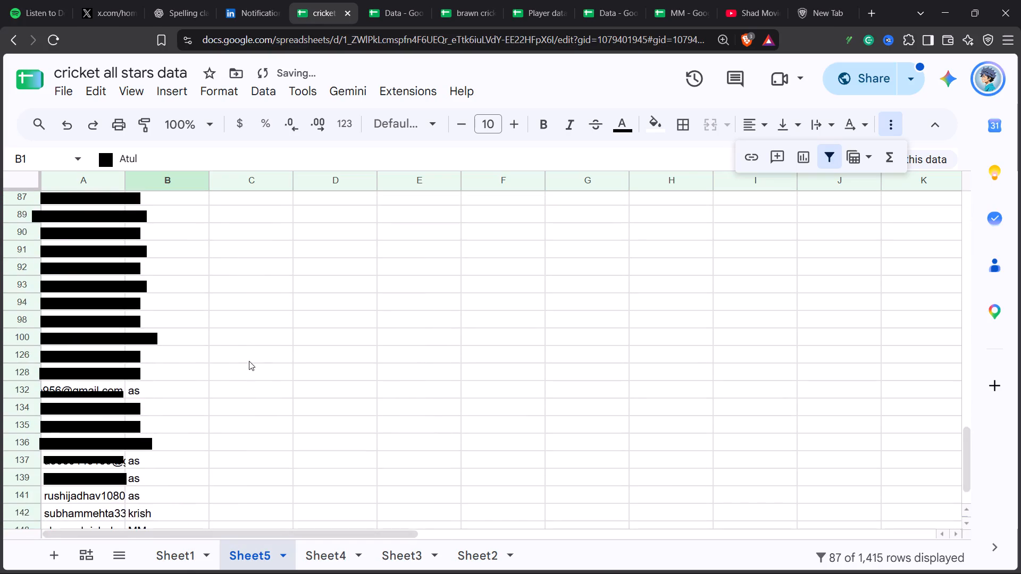
{"action": "scroll", "coordinate": [249, 361], "scroll_direction": "up", "scroll_amount": 1}
{"action": "scroll", "coordinate": [249, 361], "scroll_direction": "down", "scroll_amount": 6}
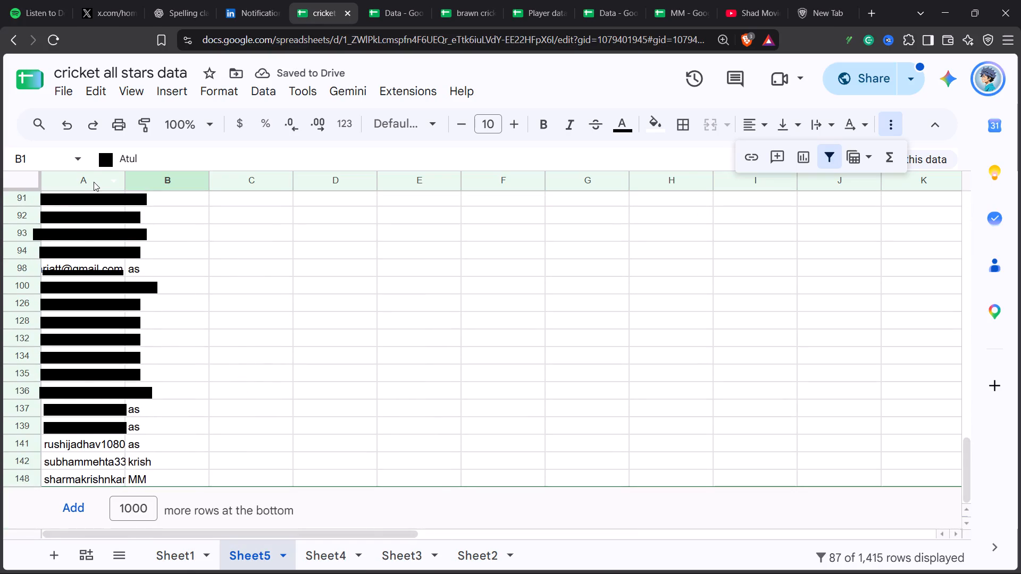
{"action": "left_click", "coordinate": [91, 178]}
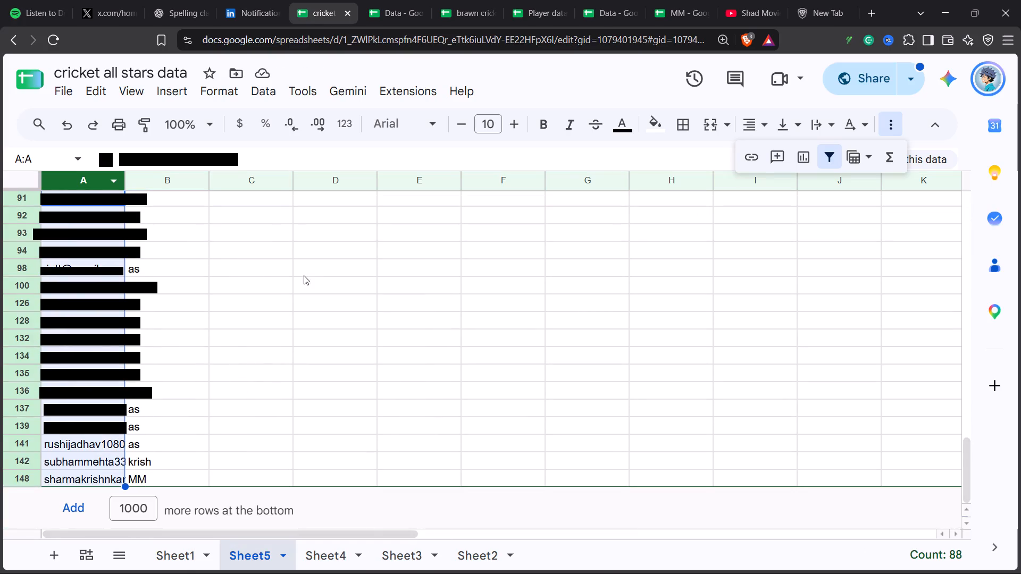
{"action": "scroll", "coordinate": [374, 327], "scroll_direction": "up", "scroll_amount": 8}
{"action": "scroll", "coordinate": [374, 327], "scroll_direction": "down", "scroll_amount": 1}
{"action": "scroll", "coordinate": [374, 327], "scroll_direction": "up", "scroll_amount": 6}
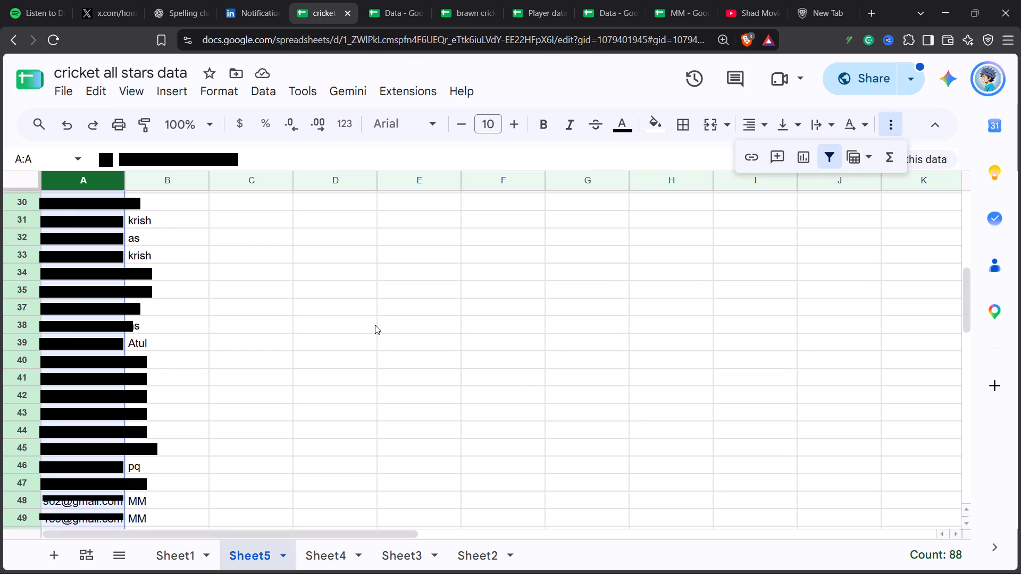
{"action": "scroll", "coordinate": [116, 313], "scroll_direction": "up", "scroll_amount": 1}
{"action": "scroll", "coordinate": [81, 315], "scroll_direction": "down", "scroll_amount": 1}
{"action": "scroll", "coordinate": [48, 326], "scroll_direction": "up", "scroll_amount": 12}
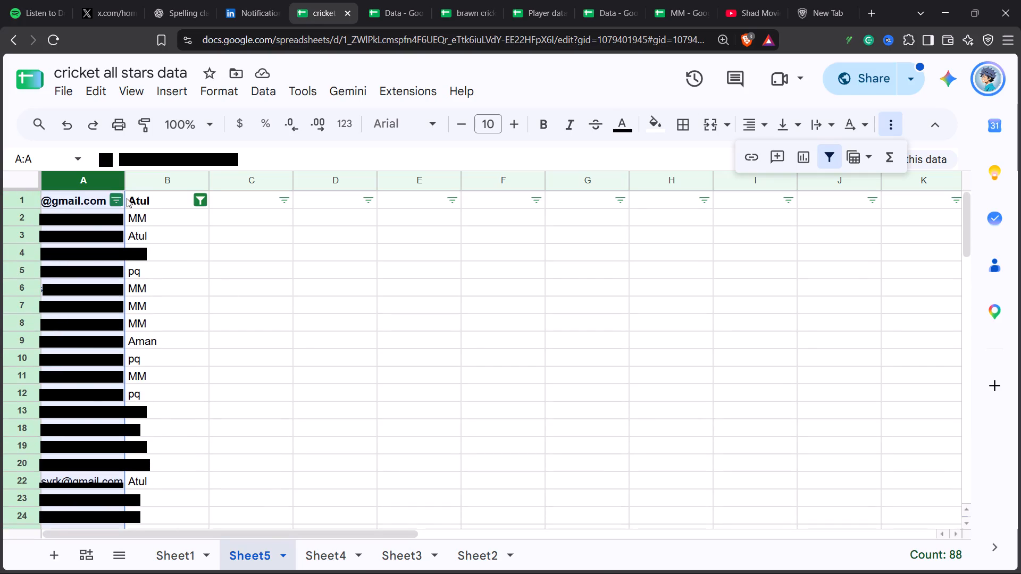
Compare the filtered Sheet5 list with columns M and N of Data's Sheet1 and with MM's Not Approved sheet.
{"action": "left_click", "coordinate": [618, 0]}
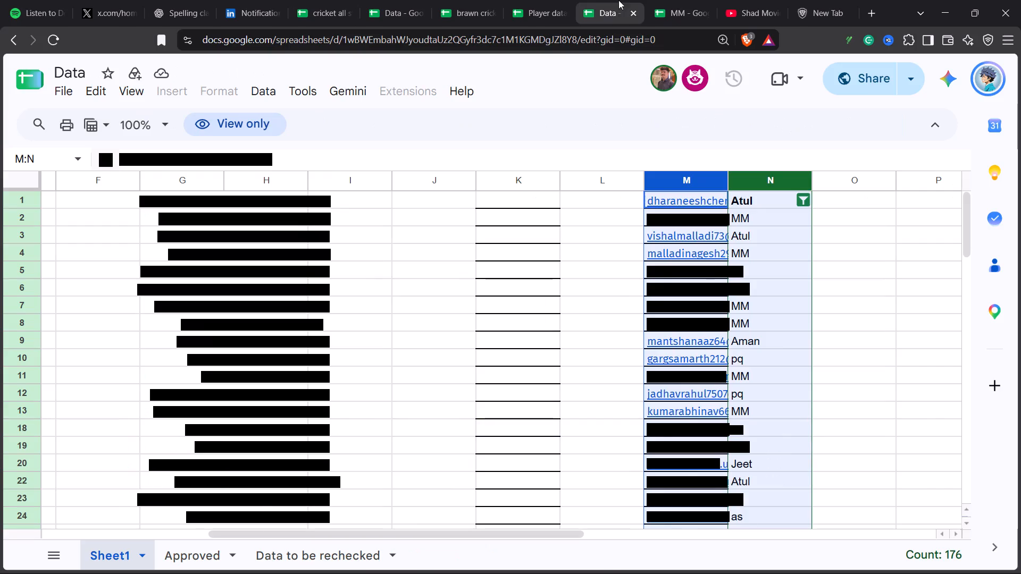
{"action": "left_click", "coordinate": [320, 0]}
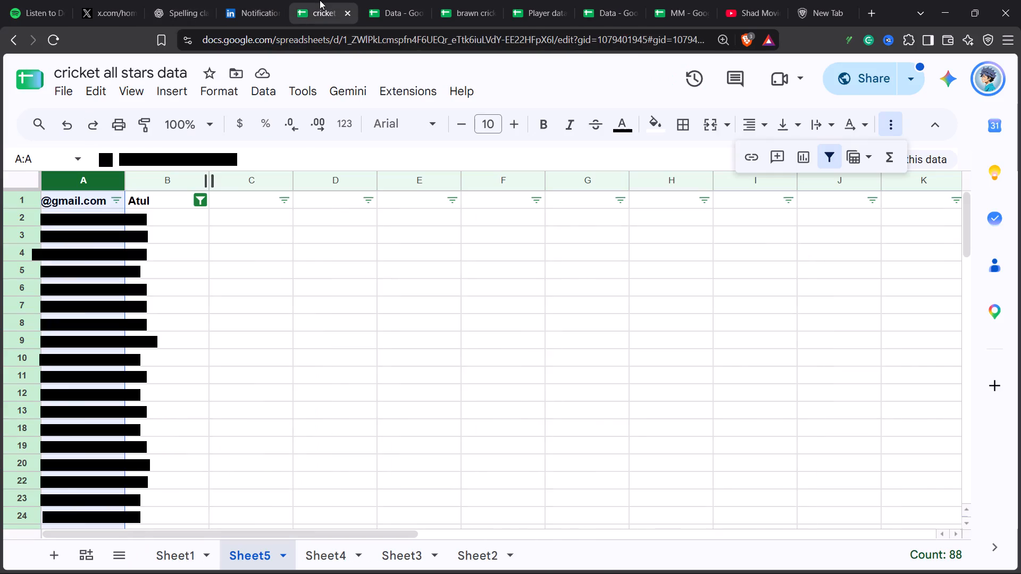
{"action": "left_click", "coordinate": [315, 282]}
{"action": "left_click", "coordinate": [673, 0]}
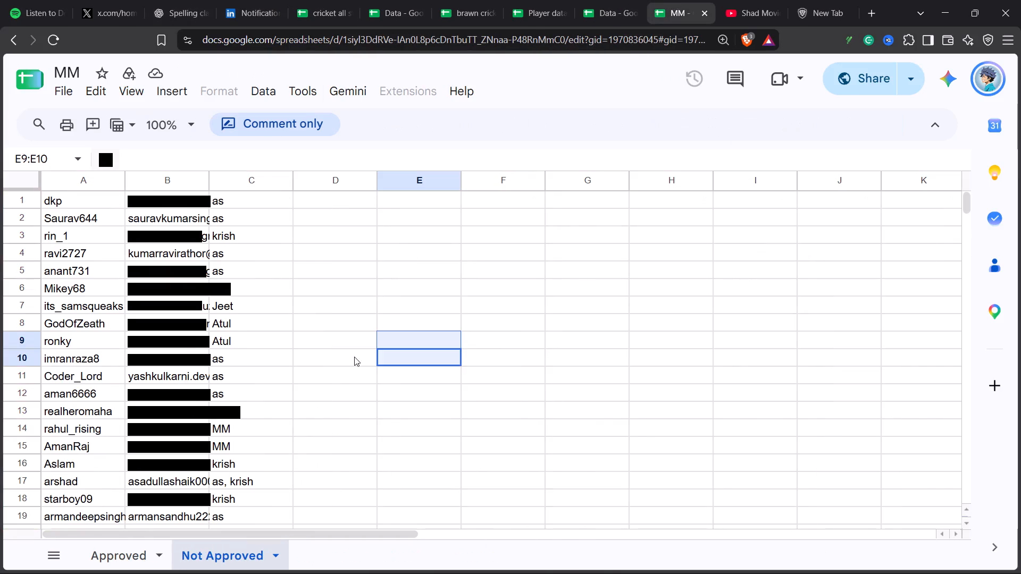
{"action": "left_click", "coordinate": [618, 0]}
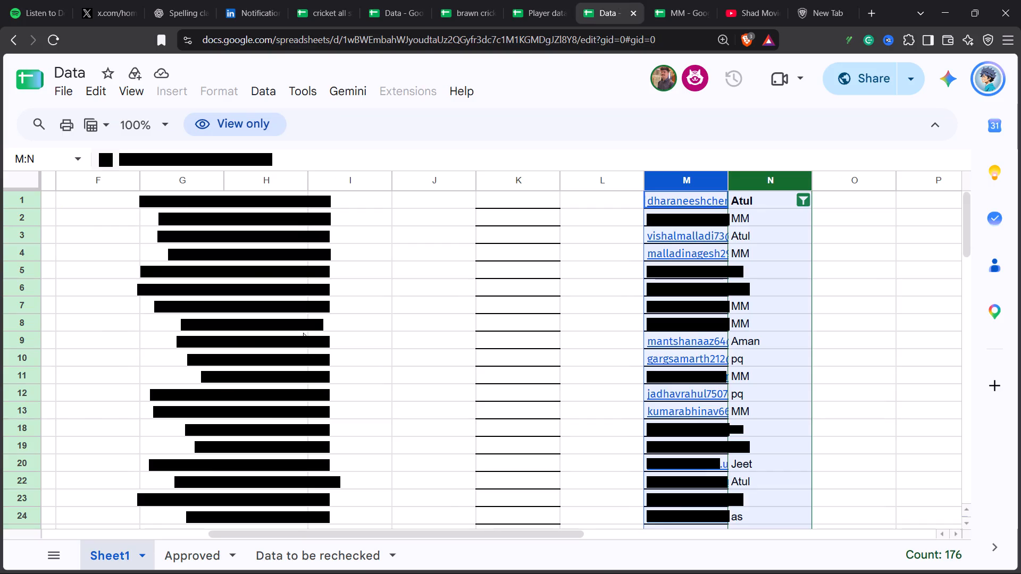
{"action": "left_click", "coordinate": [342, 0]}
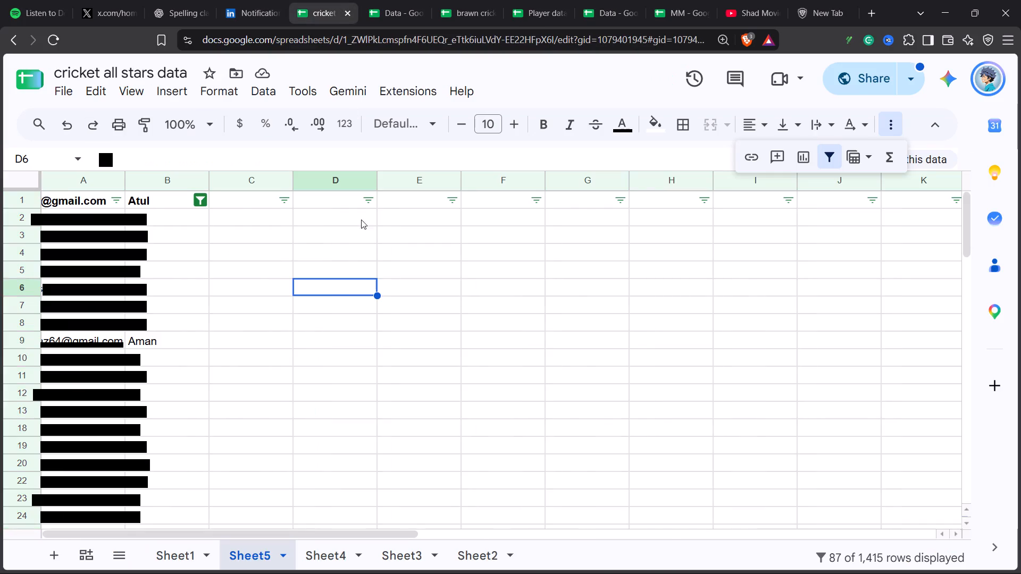
Search Sheet5 for "engi" and close the search.
{"action": "key", "text": "ctrl+f"}
{"action": "key", "text": "ctrl+f"}
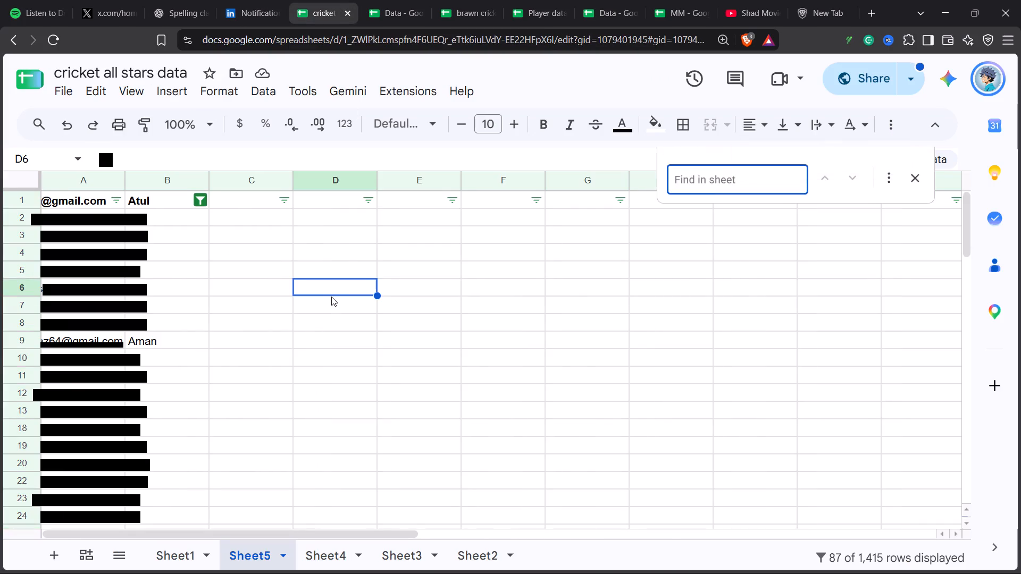
{"action": "type", "text": "engi"}
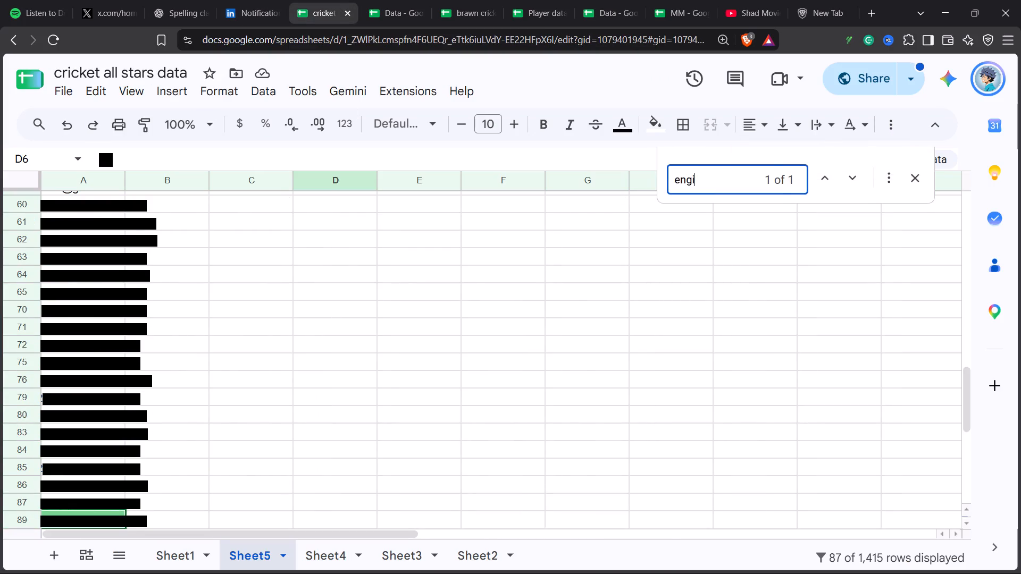
{"action": "left_click", "coordinate": [916, 182]}
Look over MM's Not Approved sheet and the e-mail and lookup result columns M and N of Data's Sheet1.
{"action": "left_click", "coordinate": [702, 0]}
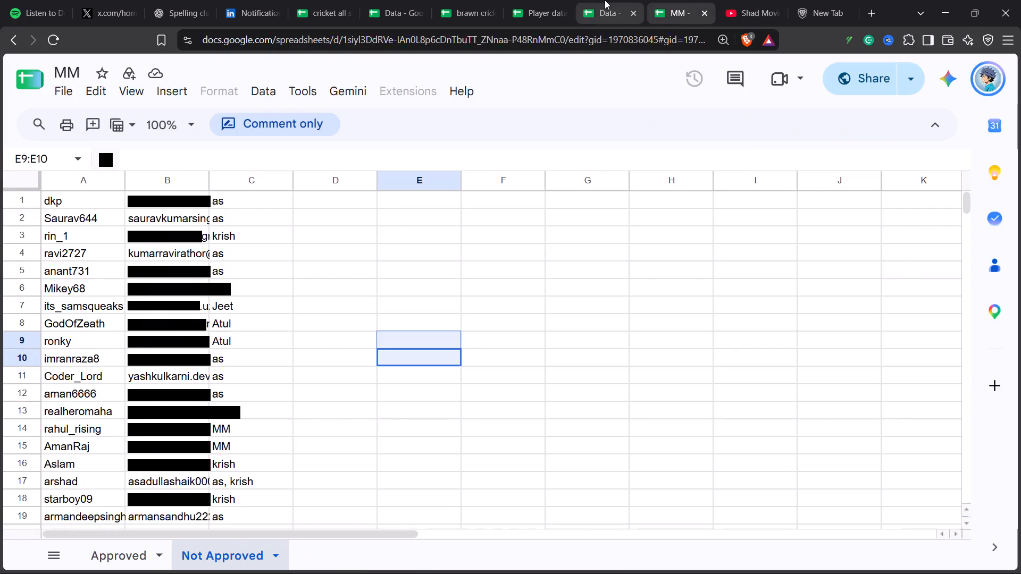
{"action": "left_click", "coordinate": [605, 0]}
{"action": "scroll", "coordinate": [806, 319], "scroll_direction": "up", "scroll_amount": 8}
{"action": "scroll", "coordinate": [805, 320], "scroll_direction": "down", "scroll_amount": 1}
{"action": "scroll", "coordinate": [860, 296], "scroll_direction": "up", "scroll_amount": 6}
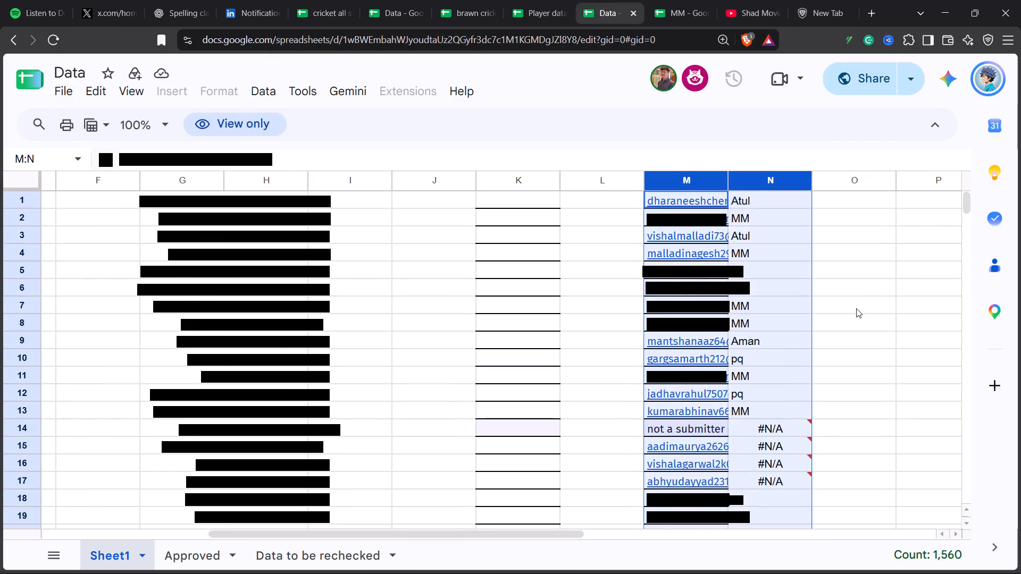
{"action": "scroll", "coordinate": [856, 308], "scroll_direction": "up", "scroll_amount": 5}
{"action": "left_click", "coordinate": [888, 228]}
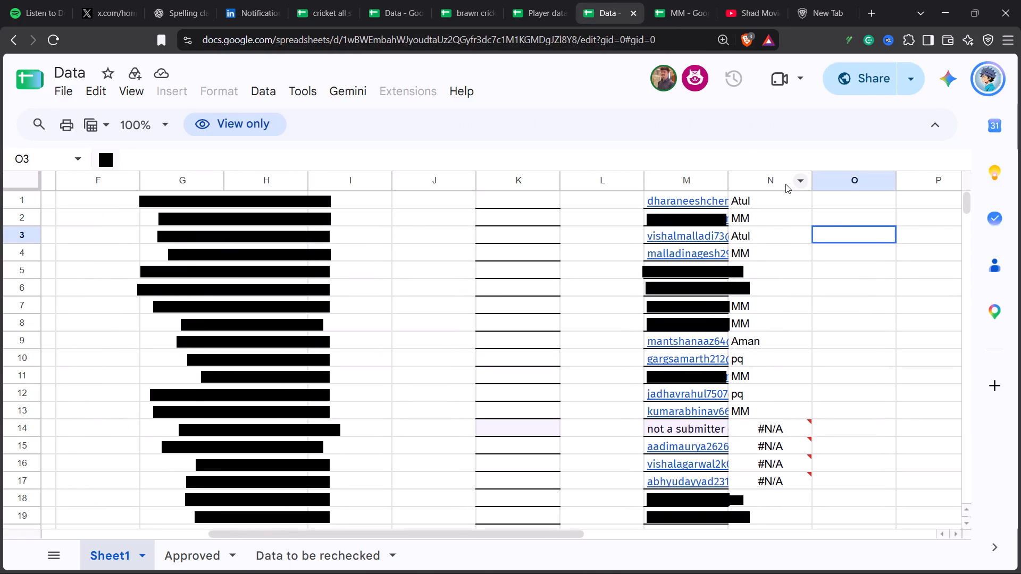
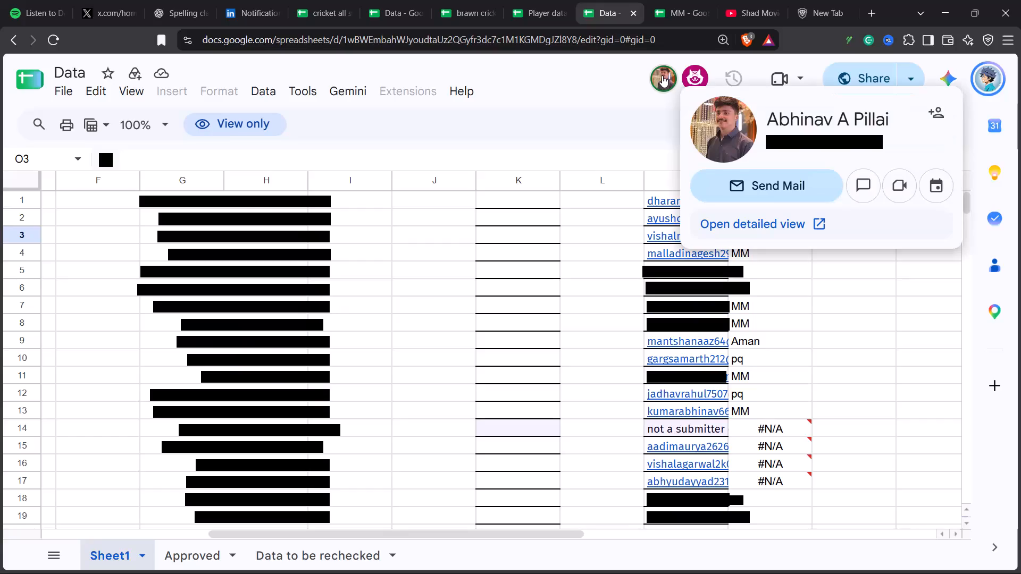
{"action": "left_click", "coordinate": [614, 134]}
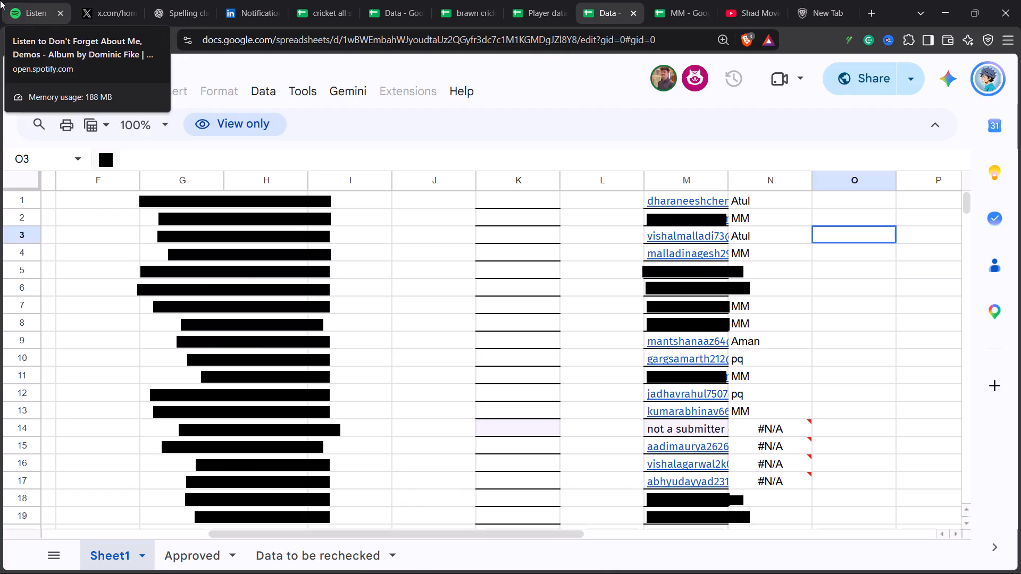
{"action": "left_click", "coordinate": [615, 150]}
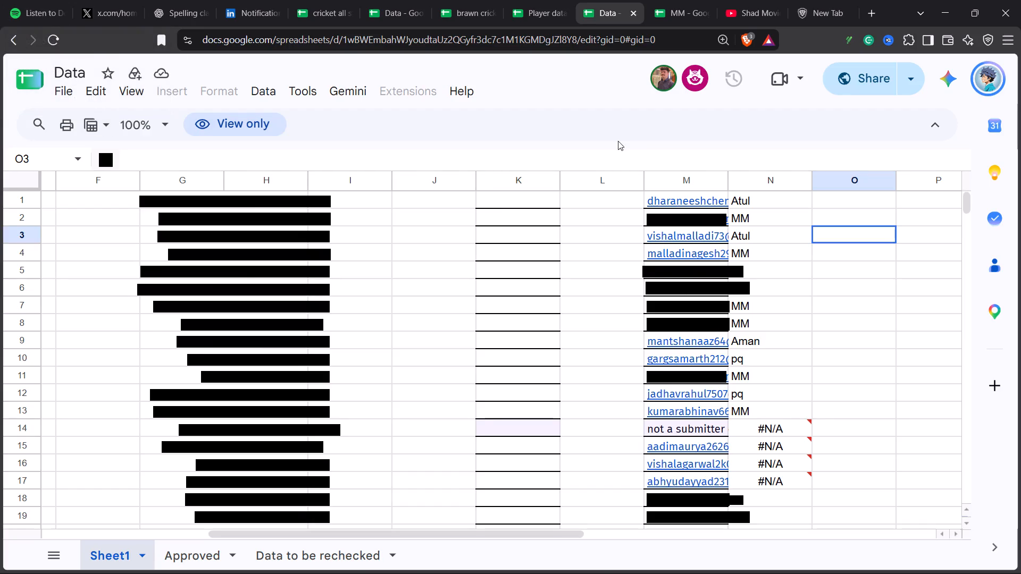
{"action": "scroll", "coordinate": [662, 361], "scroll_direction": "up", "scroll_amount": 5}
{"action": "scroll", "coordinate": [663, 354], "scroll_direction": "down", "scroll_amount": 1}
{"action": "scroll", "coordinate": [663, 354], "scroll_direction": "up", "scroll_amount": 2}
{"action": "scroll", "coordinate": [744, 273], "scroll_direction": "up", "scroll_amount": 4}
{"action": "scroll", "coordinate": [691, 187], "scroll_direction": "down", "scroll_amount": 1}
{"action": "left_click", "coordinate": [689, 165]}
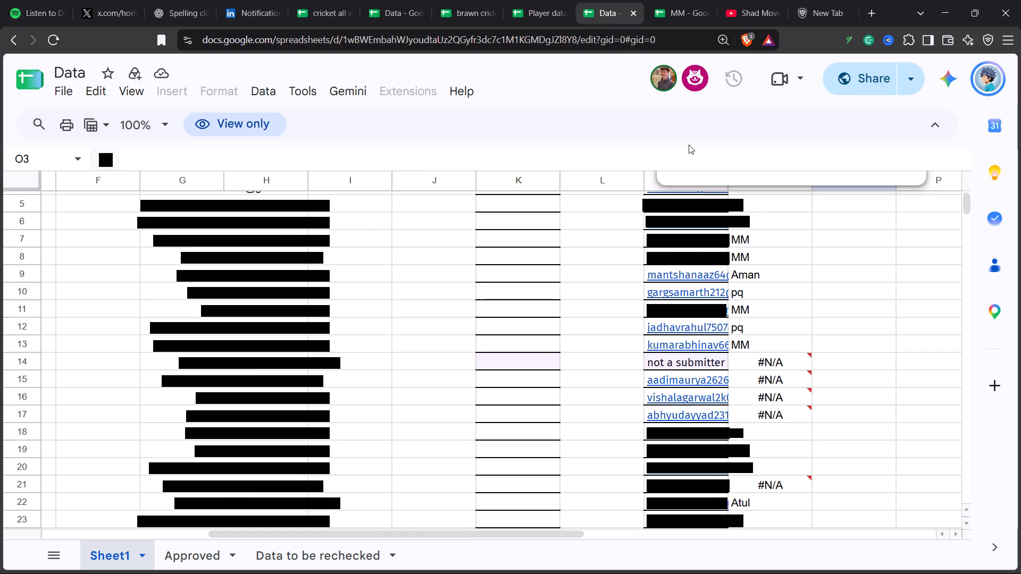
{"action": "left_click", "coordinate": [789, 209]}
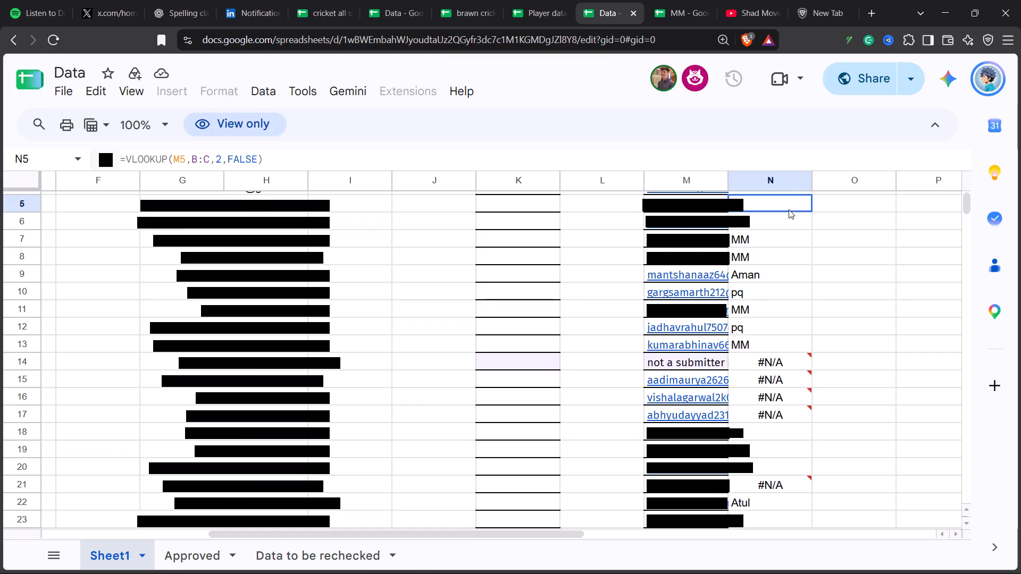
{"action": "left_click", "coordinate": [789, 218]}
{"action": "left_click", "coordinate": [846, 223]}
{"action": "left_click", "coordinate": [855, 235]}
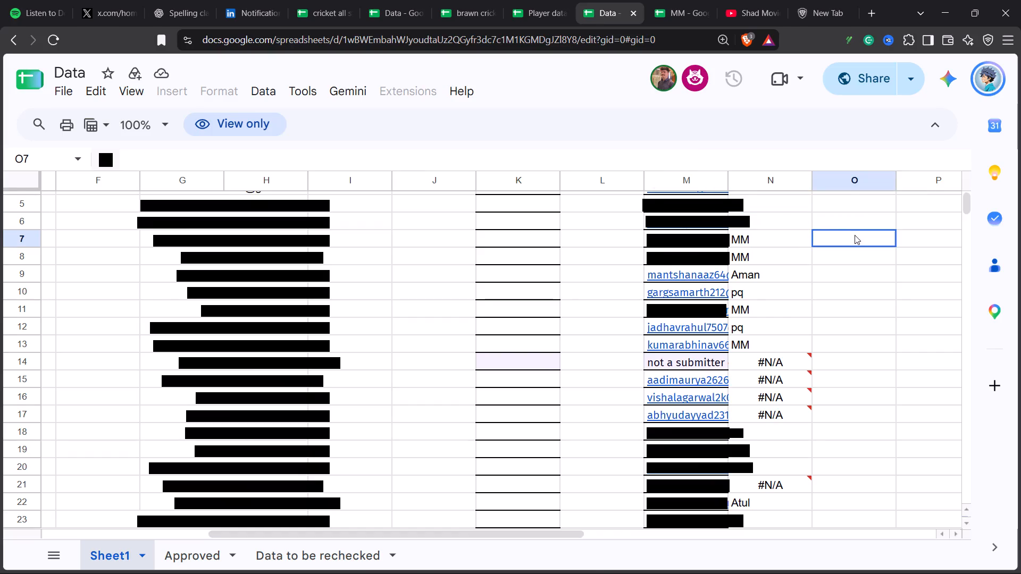
Copy the e-mails of the "45+ not verified" players, B24:B31, from the all data sheet of brawn crick all stars.
{"action": "left_click", "coordinate": [376, 0]}
{"action": "left_click", "coordinate": [449, 0]}
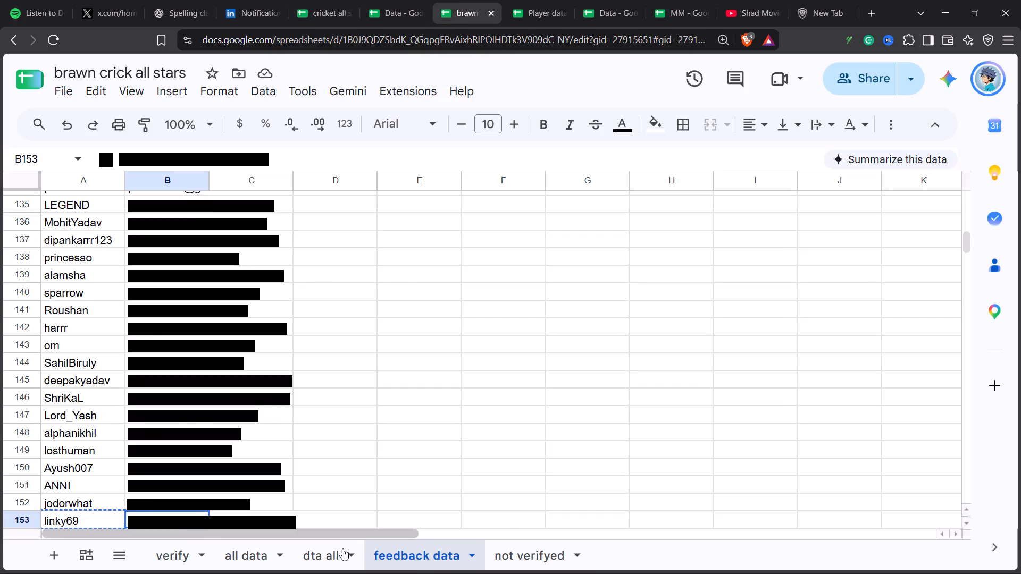
{"action": "left_click", "coordinate": [342, 548]}
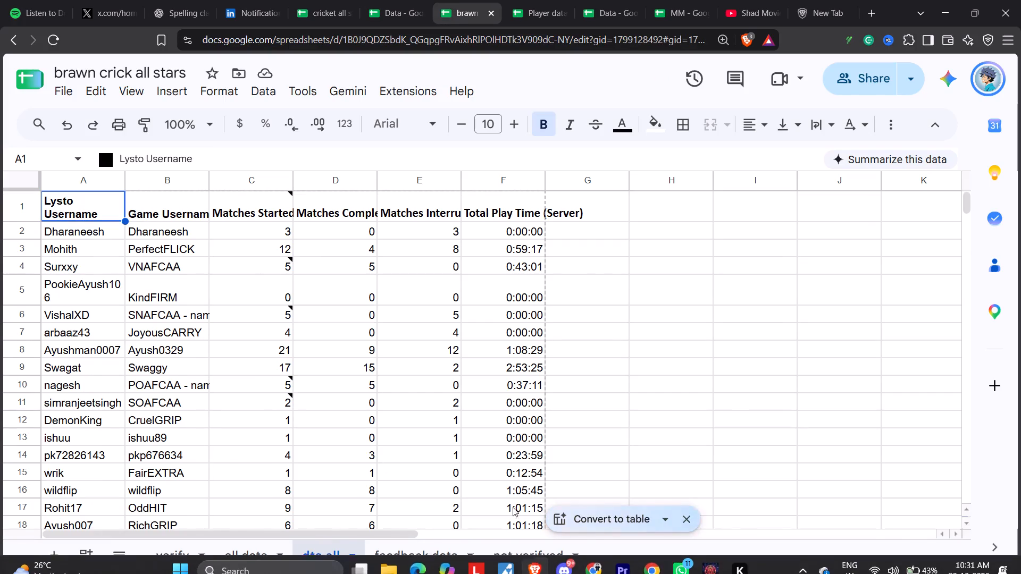
{"action": "left_click", "coordinate": [509, 555]}
{"action": "left_click", "coordinate": [247, 551]}
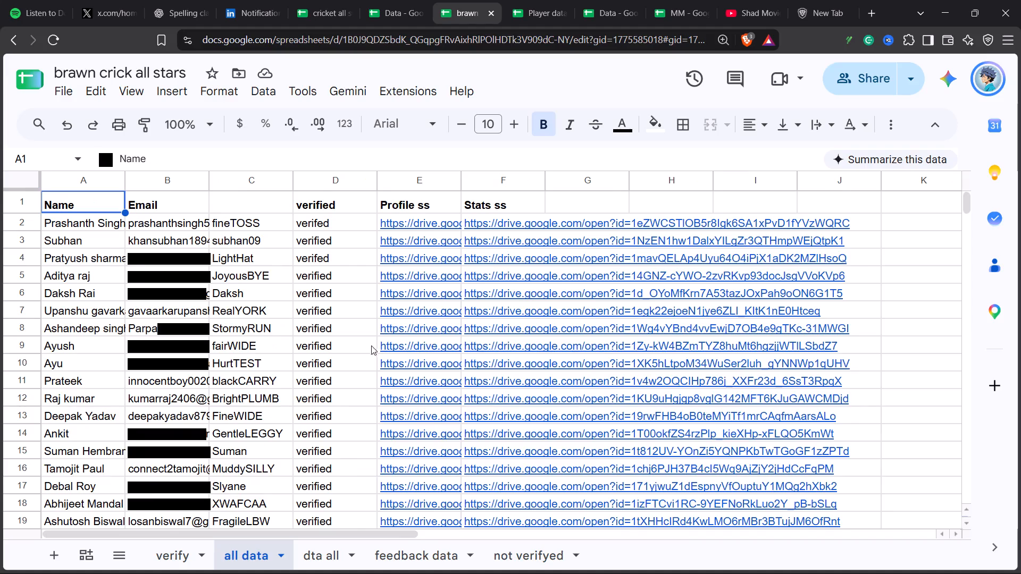
{"action": "scroll", "coordinate": [372, 344], "scroll_direction": "down", "scroll_amount": 6}
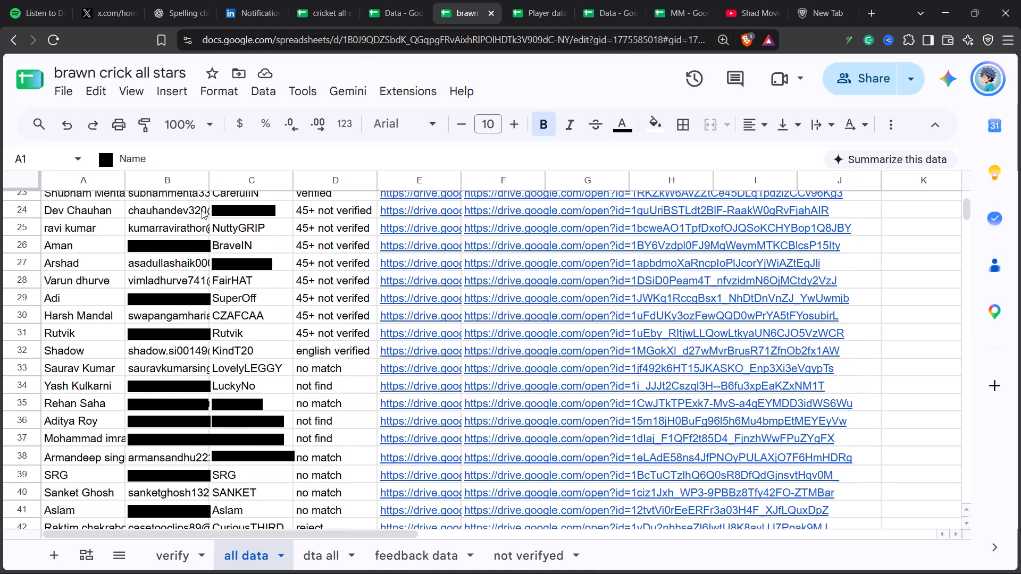
{"action": "left_click_drag", "start_coordinate": [177, 207], "coordinate": [185, 349]}
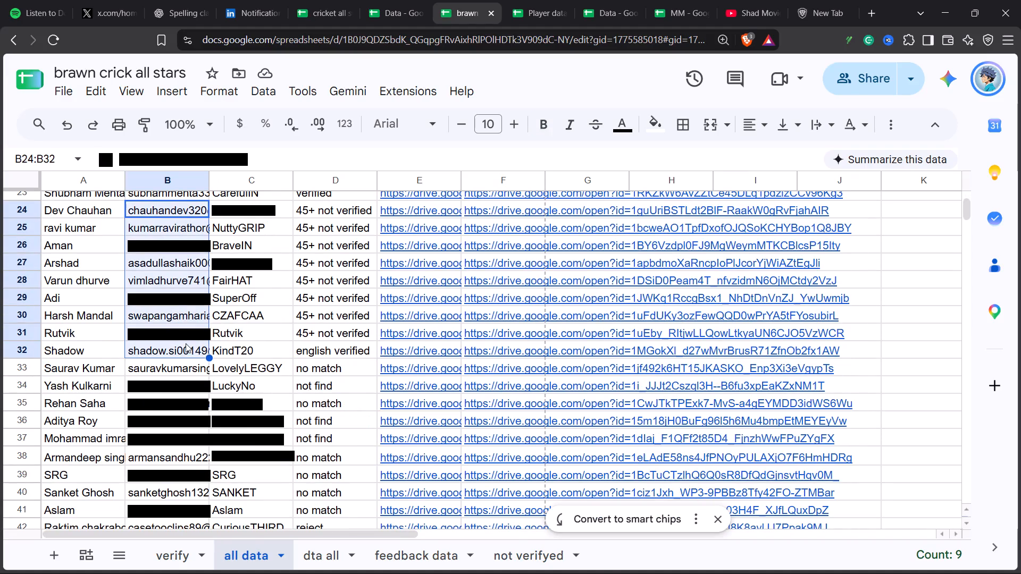
{"action": "left_click", "coordinate": [186, 336]}
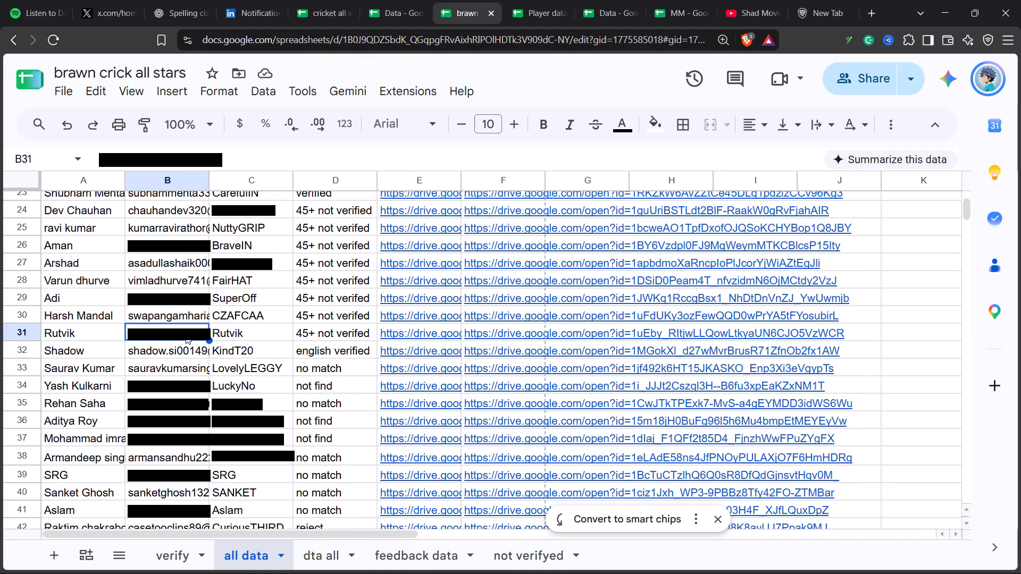
{"action": "left_click_drag", "start_coordinate": [186, 335], "coordinate": [183, 212]}
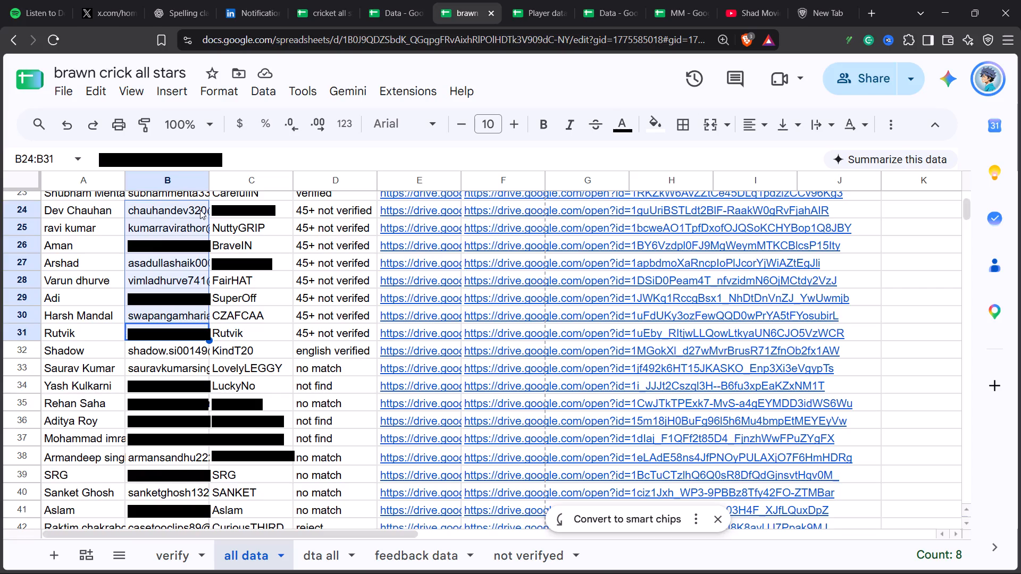
{"action": "key", "text": "ctrl+c"}
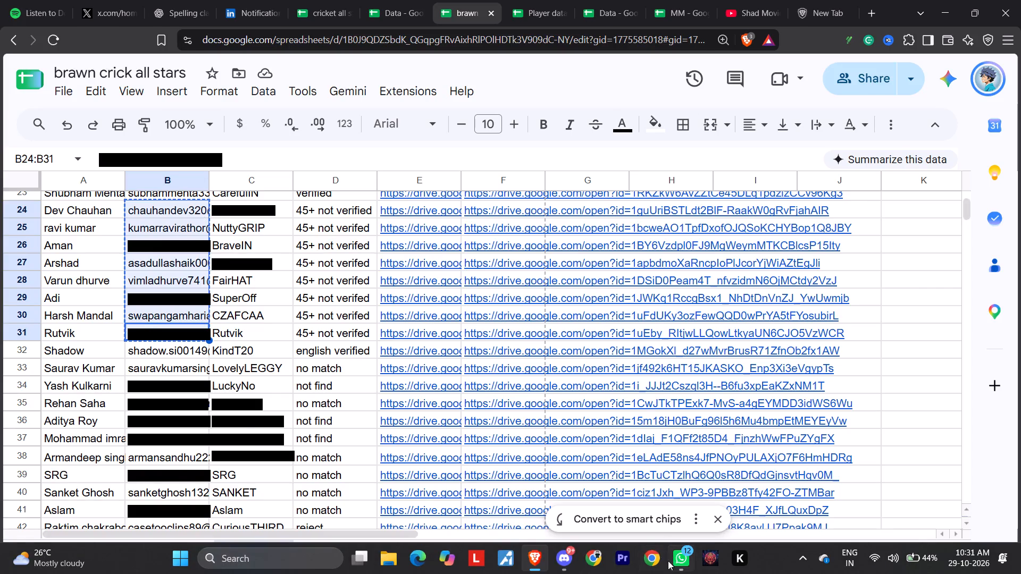
Return to Data's Sheet1 with the copied e-mails and select cell K7.
{"action": "left_click", "coordinate": [685, 0]}
{"action": "left_click", "coordinate": [620, 0]}
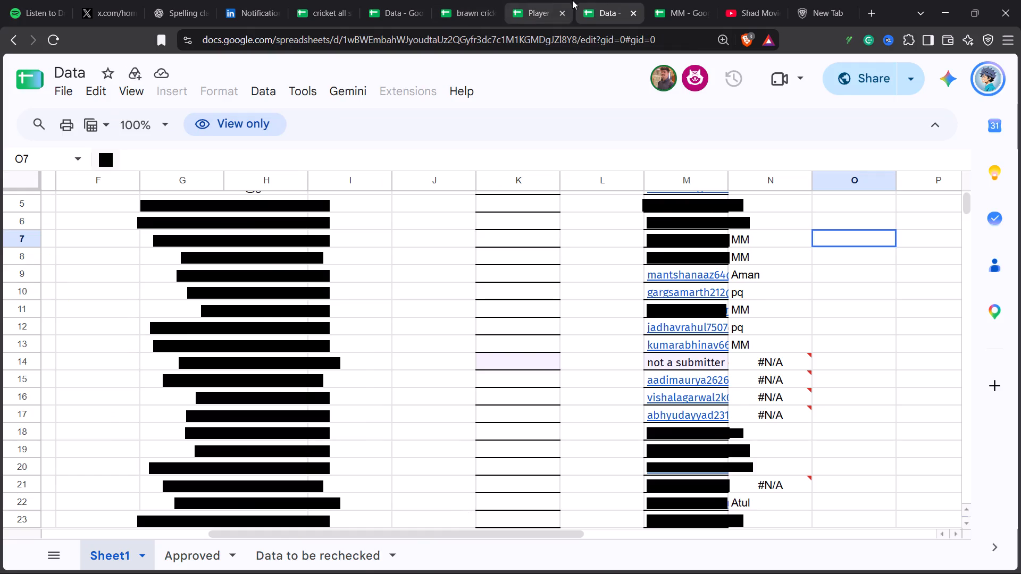
{"action": "left_click", "coordinate": [483, 233]}
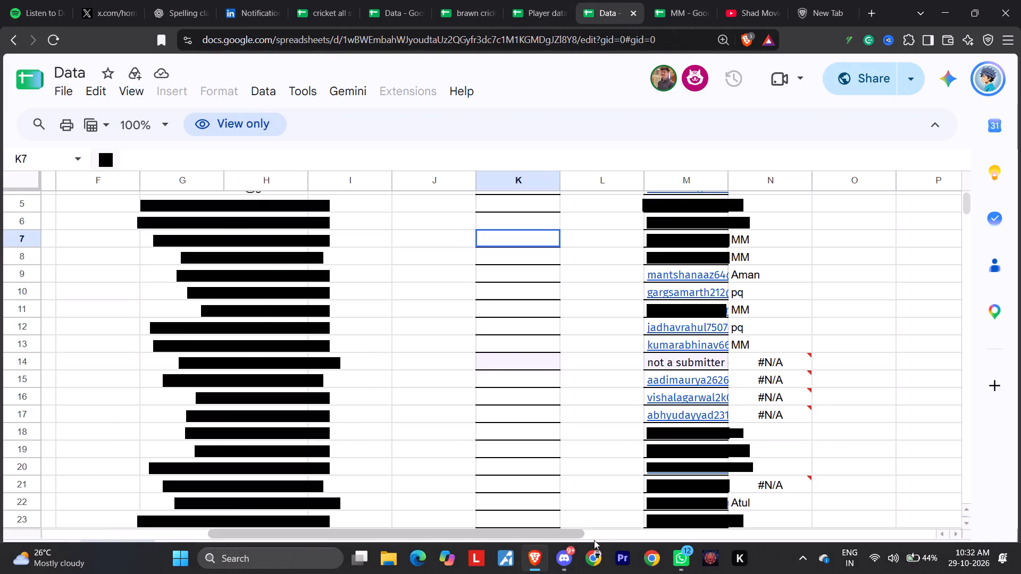
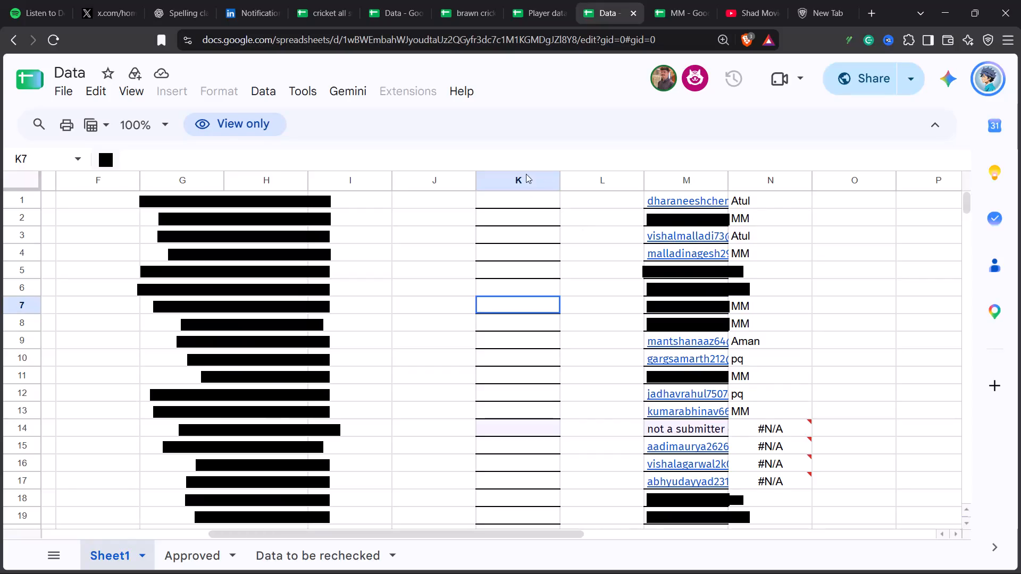
Inspect columns M to O of Sheet1, ending with the VLOOKUP column N selected.
{"action": "left_click", "coordinate": [783, 174]}
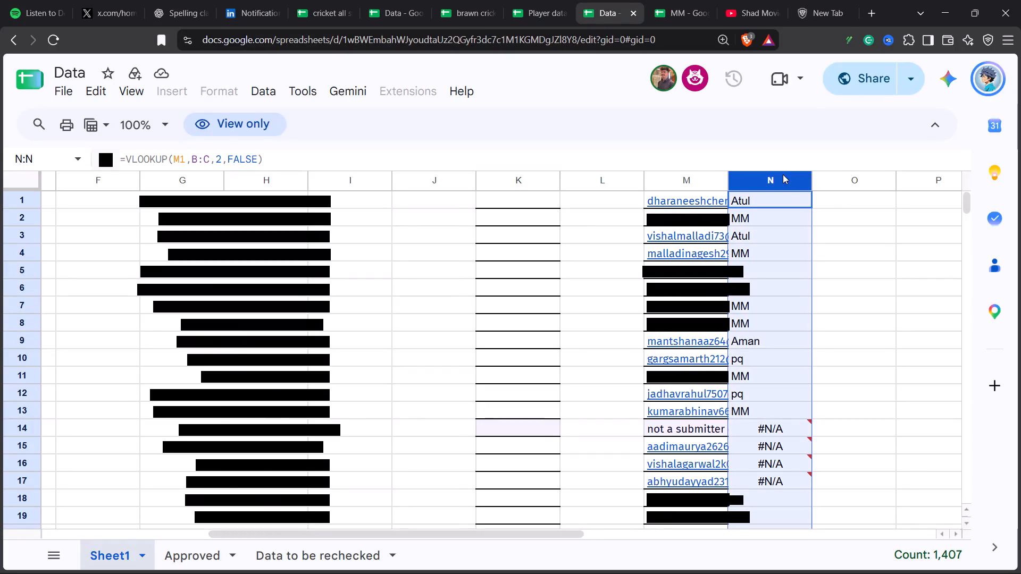
{"action": "left_click", "coordinate": [847, 176]}
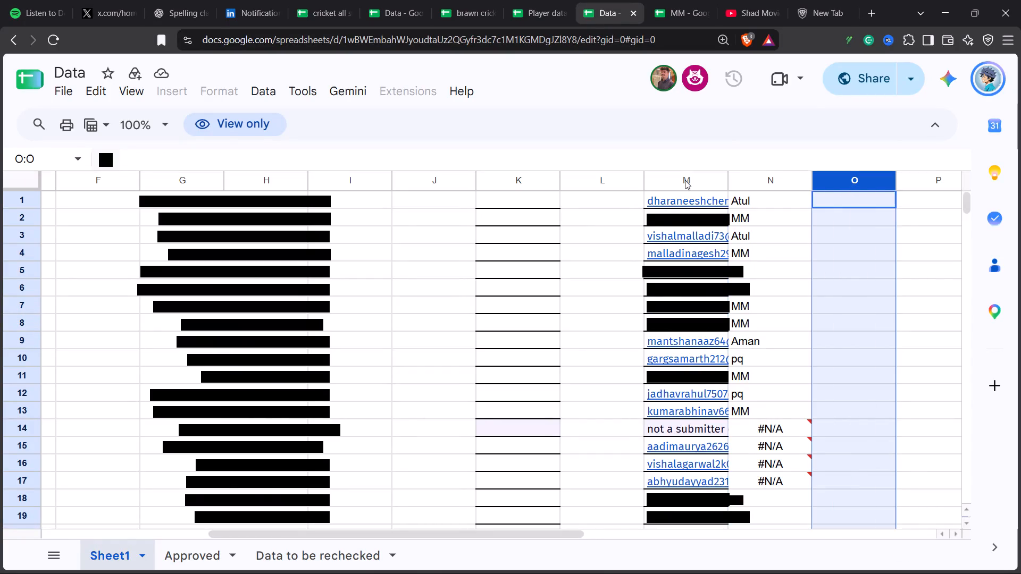
{"action": "left_click", "coordinate": [685, 180]}
{"action": "left_click", "coordinate": [750, 185]}
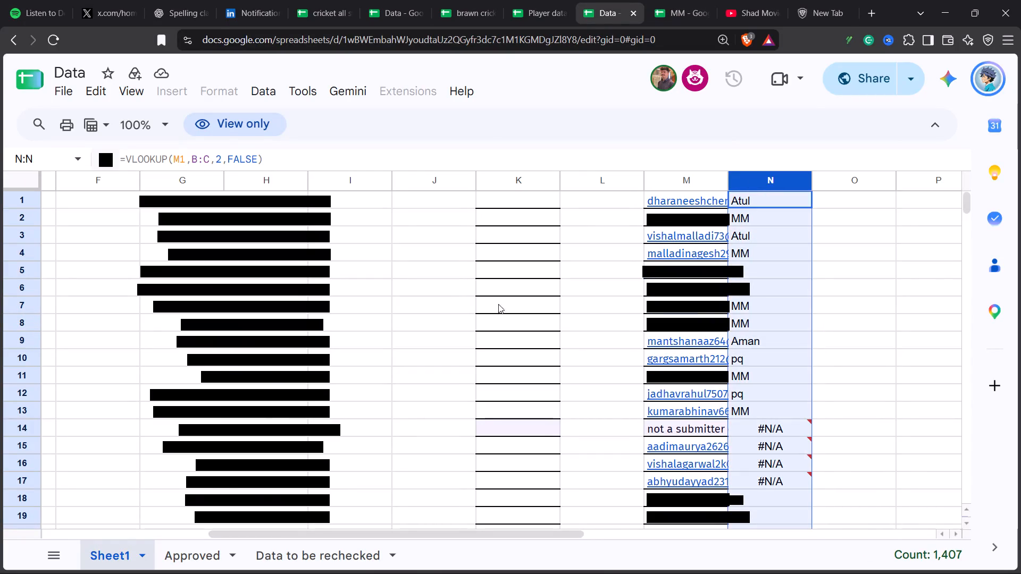
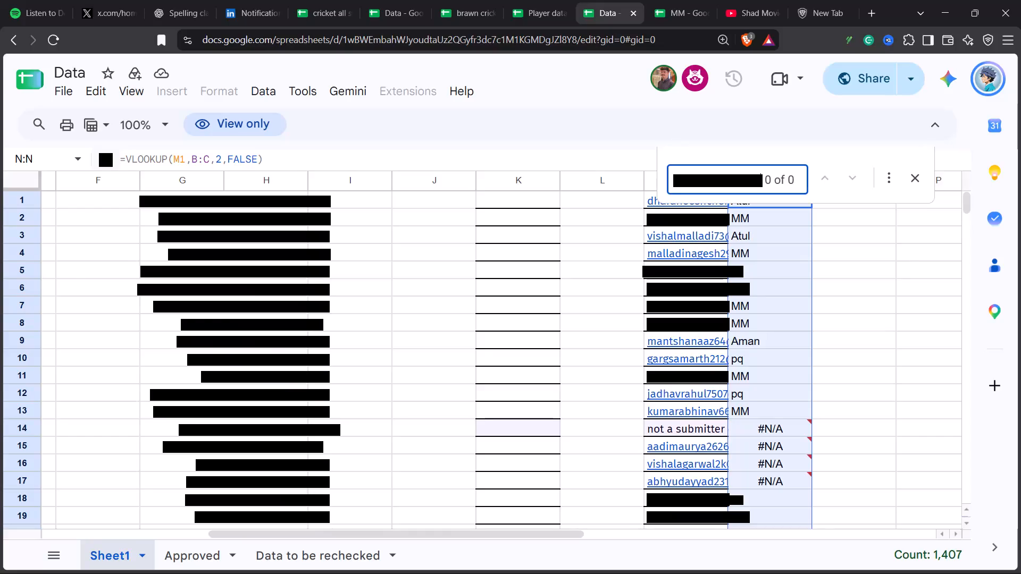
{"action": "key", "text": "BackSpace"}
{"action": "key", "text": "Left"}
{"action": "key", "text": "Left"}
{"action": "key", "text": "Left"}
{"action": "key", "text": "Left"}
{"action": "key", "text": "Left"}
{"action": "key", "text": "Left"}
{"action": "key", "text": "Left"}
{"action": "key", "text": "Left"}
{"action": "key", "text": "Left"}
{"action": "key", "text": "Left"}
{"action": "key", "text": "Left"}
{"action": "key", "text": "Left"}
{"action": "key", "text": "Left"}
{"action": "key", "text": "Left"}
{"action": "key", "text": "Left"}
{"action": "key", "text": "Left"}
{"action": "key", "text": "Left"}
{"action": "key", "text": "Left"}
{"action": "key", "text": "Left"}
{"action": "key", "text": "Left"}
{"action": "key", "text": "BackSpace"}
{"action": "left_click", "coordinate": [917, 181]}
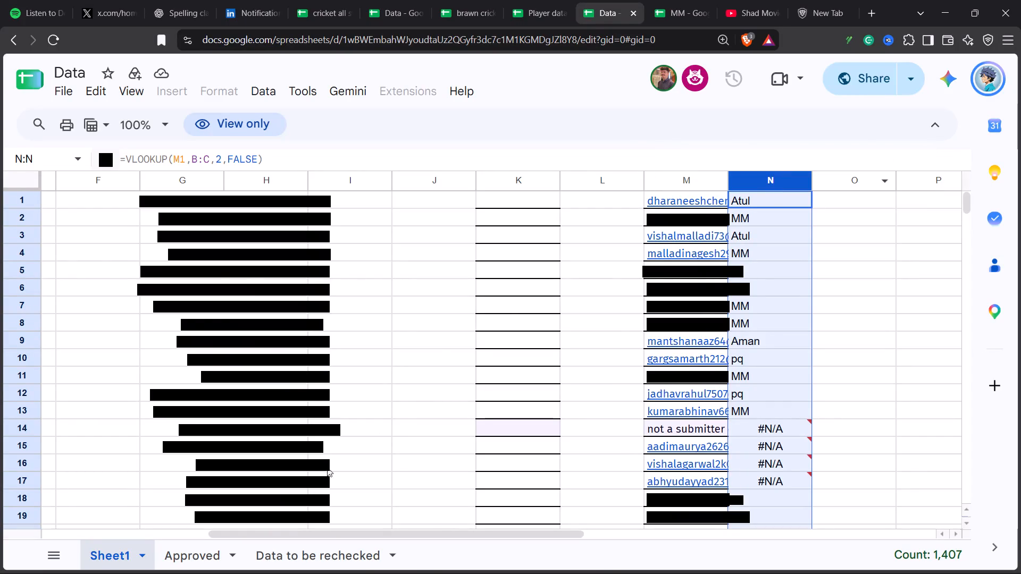
Search the Approved sheet of the Data spreadsheet for the copied e-mail address.
{"action": "left_click", "coordinate": [213, 552]}
{"action": "key", "text": "ctrl+f"}
{"action": "key", "text": "ctrl+v"}
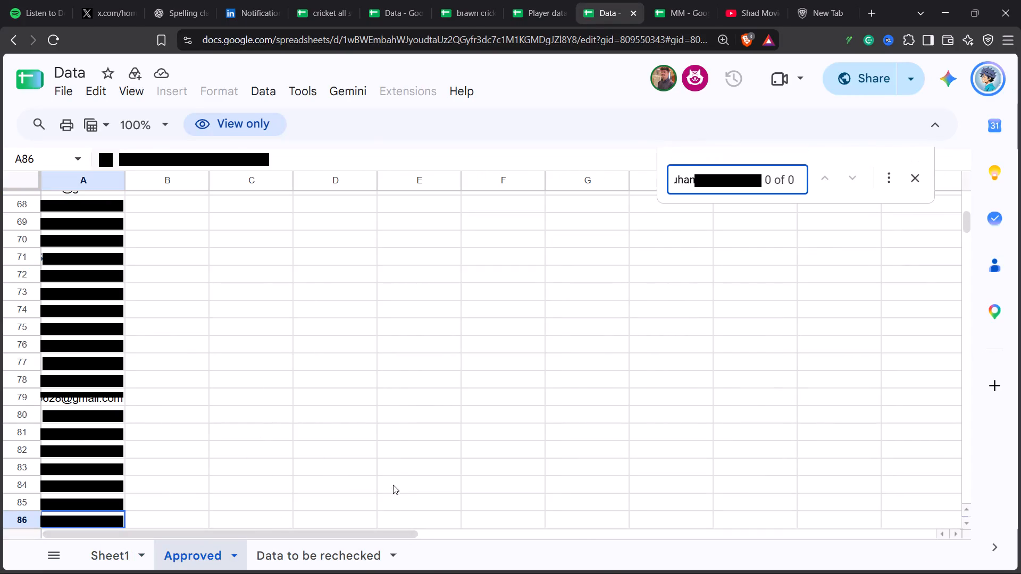
Copy the name Rutvik from cell A31 of the all data sheet in brawn crick all stars.
{"action": "left_click", "coordinate": [389, 0]}
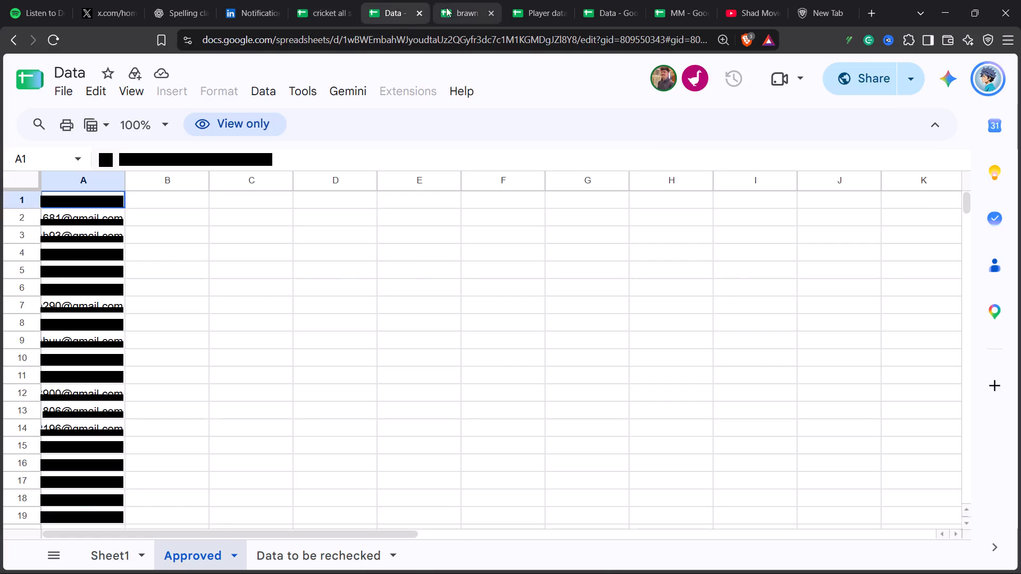
{"action": "left_click", "coordinate": [458, 0]}
{"action": "left_click", "coordinate": [90, 336]}
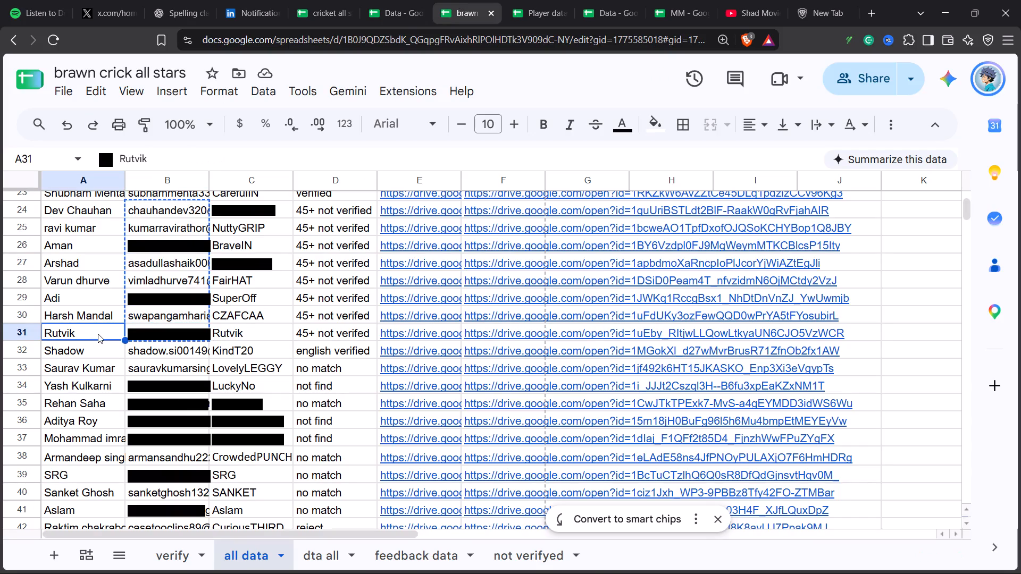
{"action": "key", "text": "ctrl+c"}
Look through the e-mail lists on Sheet5 and Sheet4 of cricket all stars data.
{"action": "left_click", "coordinate": [311, 0]}
{"action": "scroll", "coordinate": [322, 365], "scroll_direction": "up", "scroll_amount": 2}
{"action": "scroll", "coordinate": [322, 365], "scroll_direction": "down", "scroll_amount": 1}
{"action": "scroll", "coordinate": [322, 365], "scroll_direction": "up", "scroll_amount": 3}
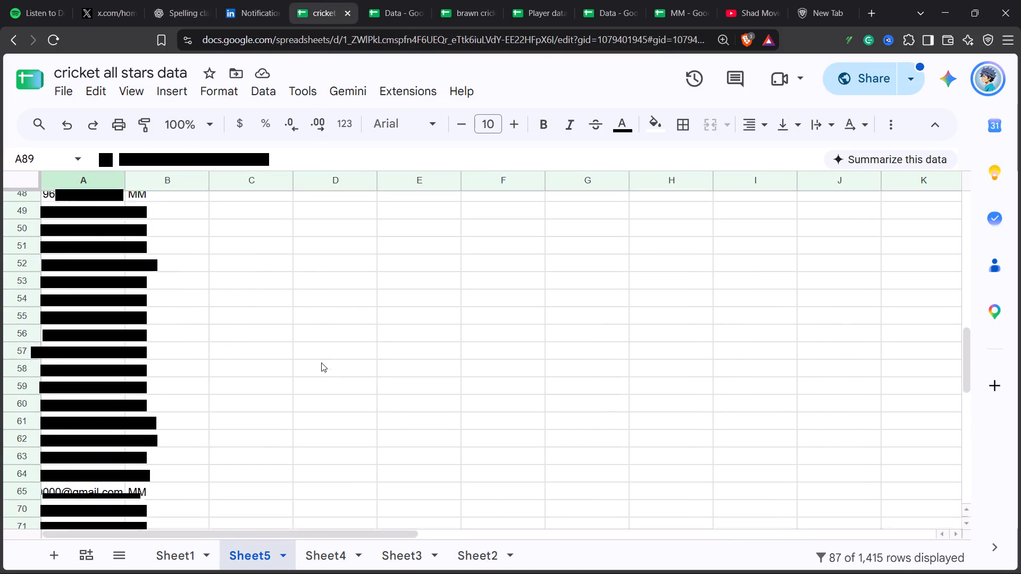
{"action": "scroll", "coordinate": [321, 362], "scroll_direction": "up", "scroll_amount": 4}
{"action": "left_click", "coordinate": [343, 551]}
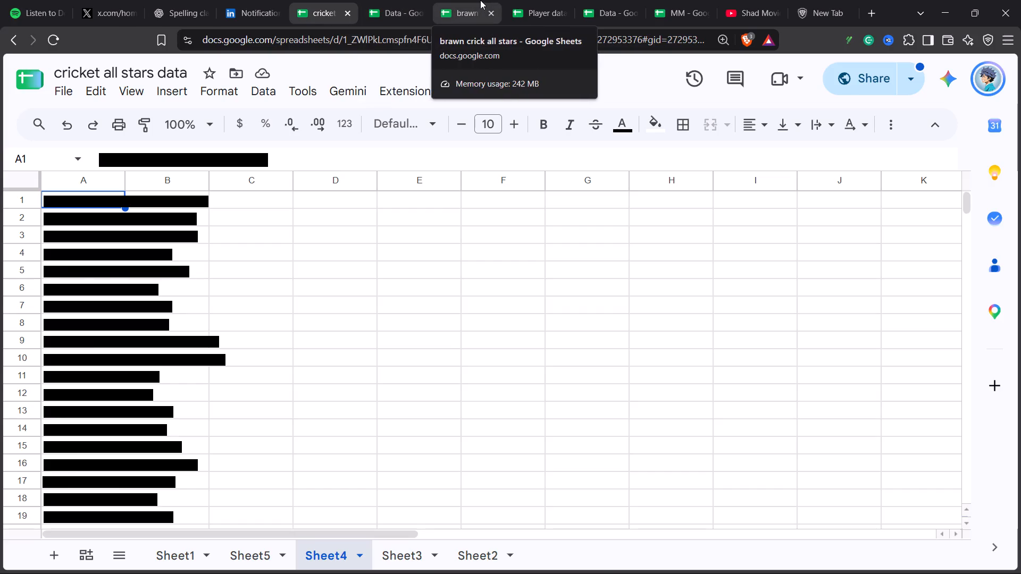
Search Sheet5 of Player data - verification for the copied name Rutvik.
{"action": "left_click", "coordinate": [458, 0]}
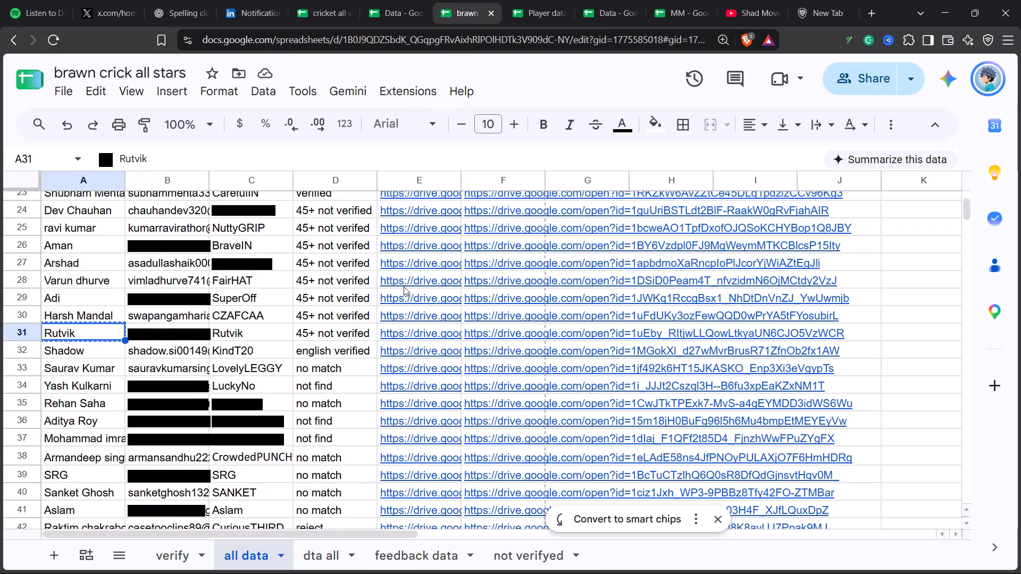
{"action": "left_click", "coordinate": [532, 0]}
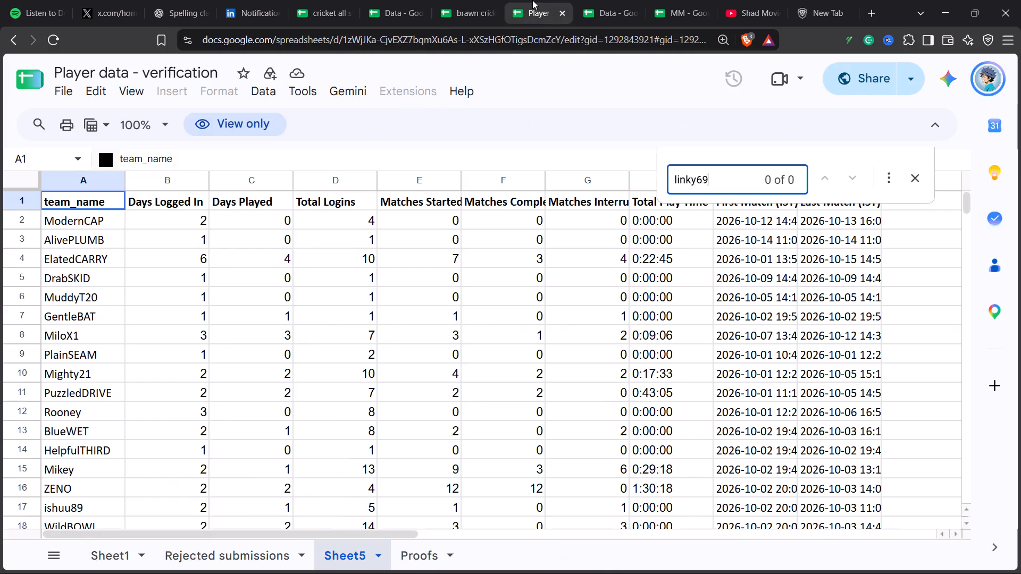
{"action": "key", "text": "ctrl+f"}
{"action": "key", "text": "ctrl+v"}
{"action": "key", "text": "BackSpace"}
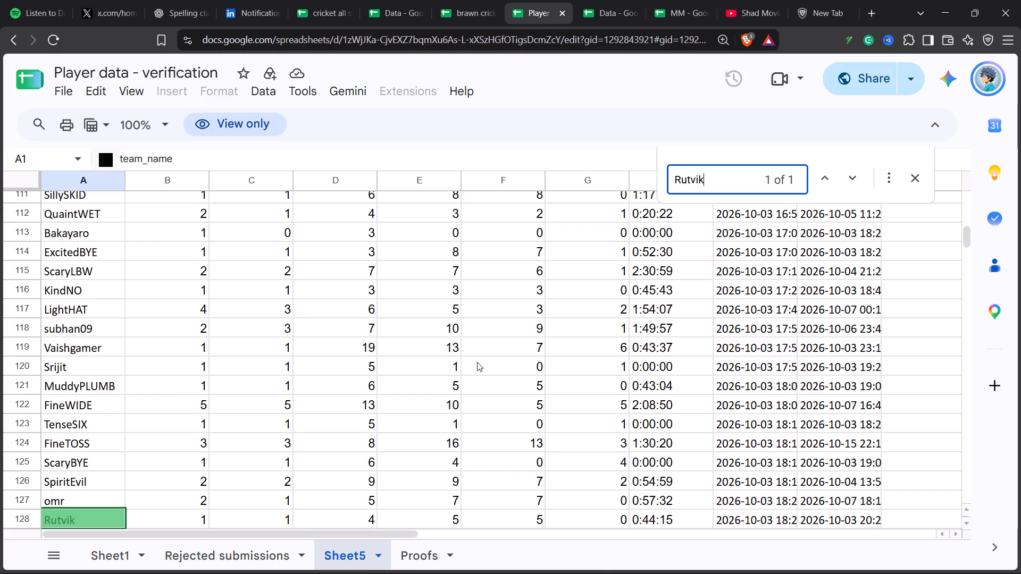
Copy the team name CZAFCAA from C30 of all data and search Sheet5 of Player data - verification for it.
{"action": "left_click", "coordinate": [481, 0]}
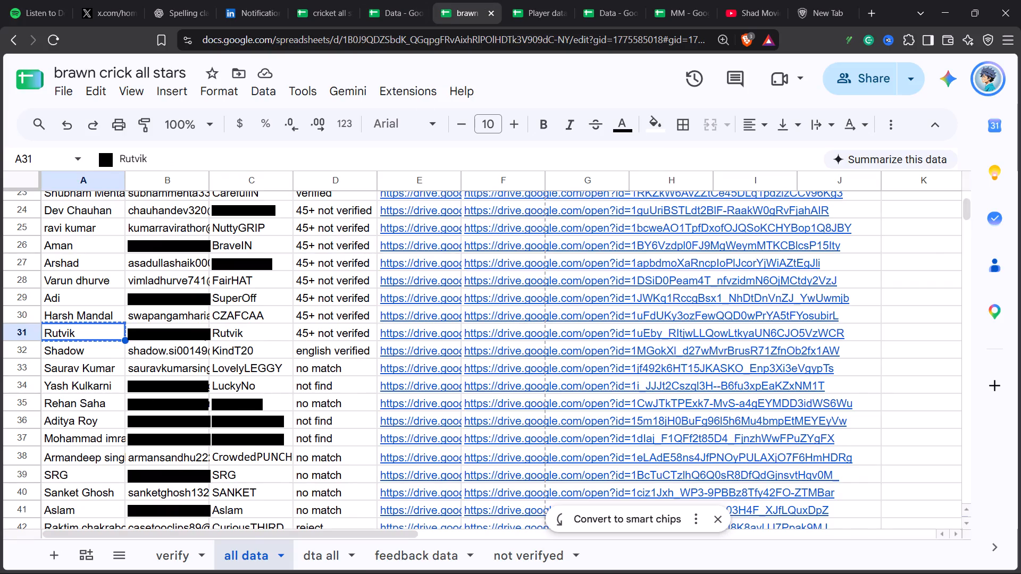
{"action": "left_click", "coordinate": [248, 318]}
{"action": "key", "text": "ctrl+c"}
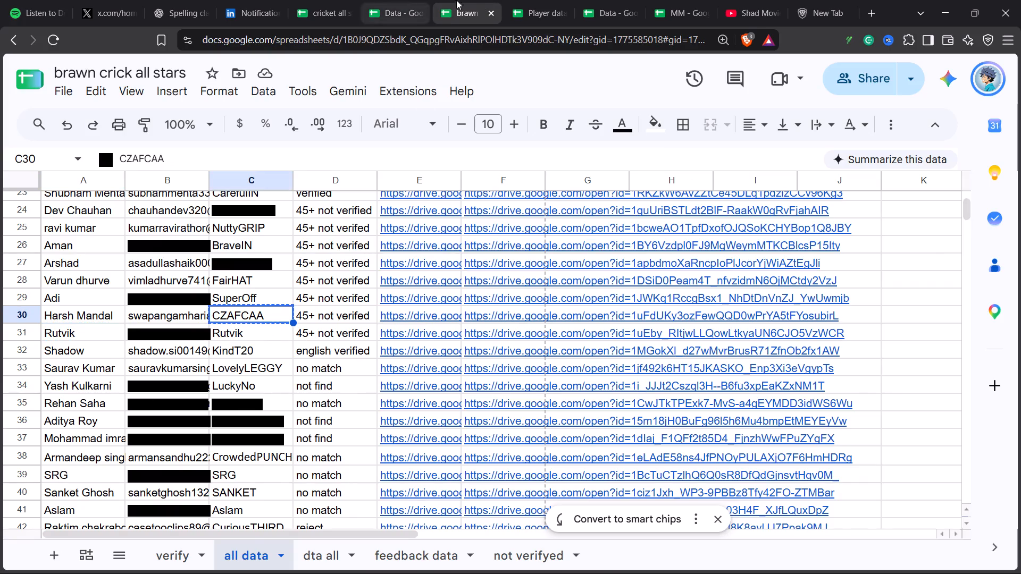
{"action": "left_click", "coordinate": [405, 0]}
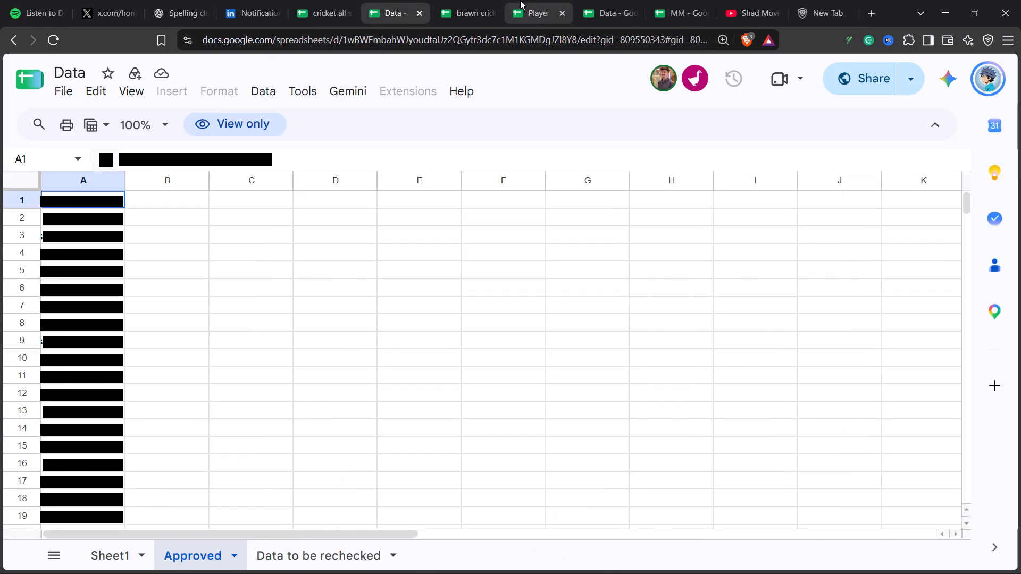
{"action": "left_click", "coordinate": [520, 0]}
{"action": "left_click", "coordinate": [470, 0]}
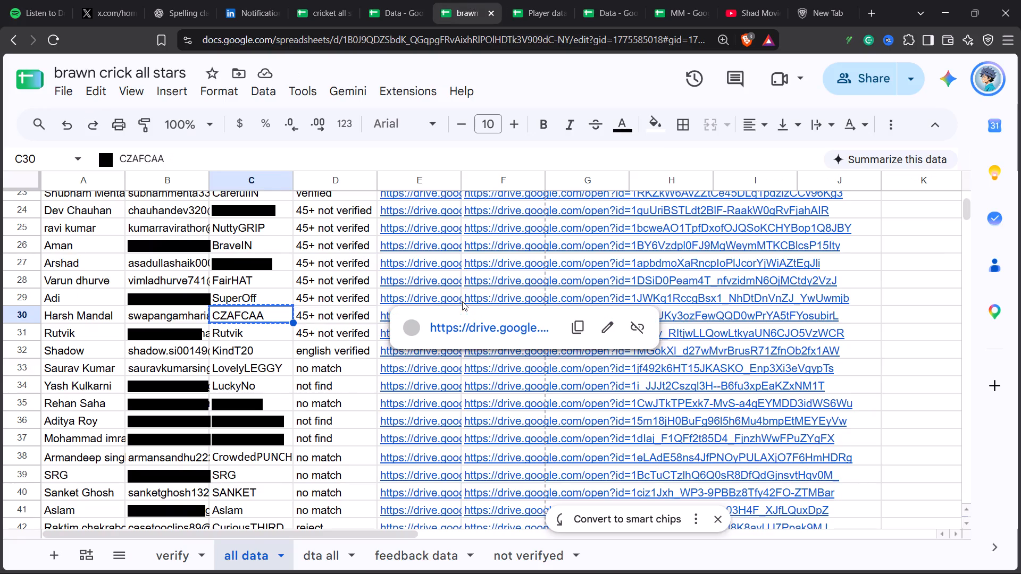
{"action": "left_click", "coordinate": [534, 0]}
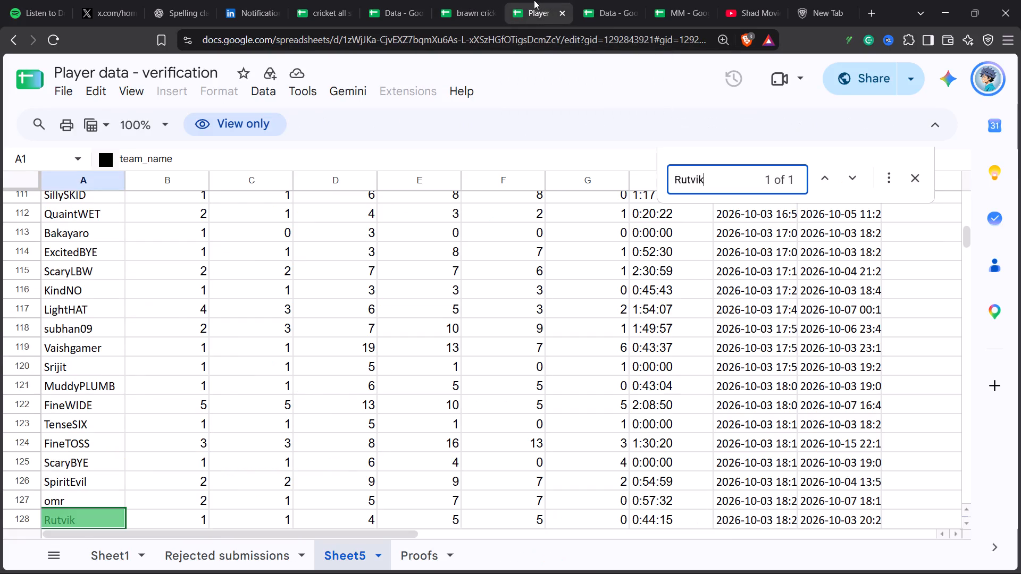
{"action": "left_click", "coordinate": [919, 176]}
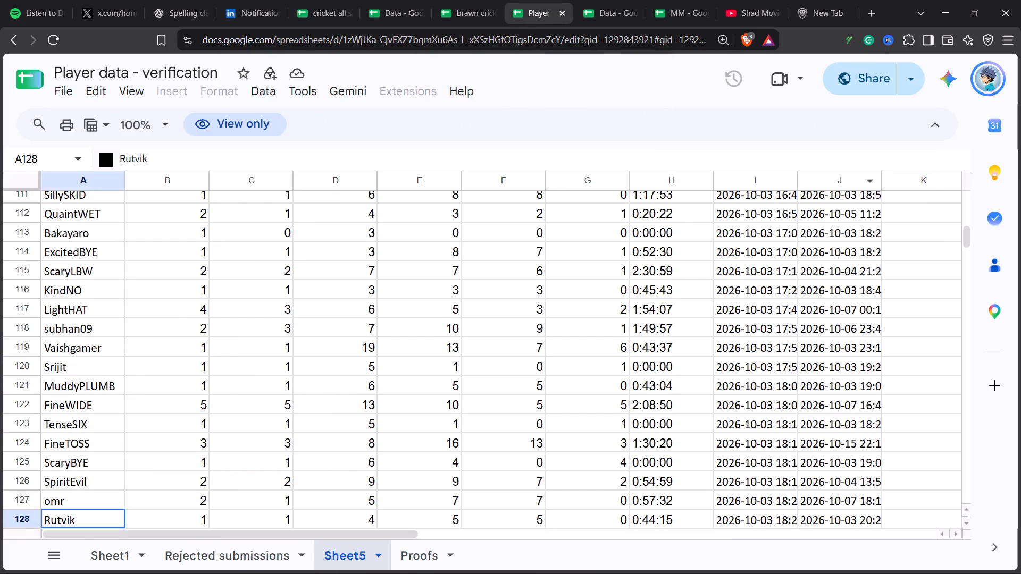
{"action": "key", "text": "ctrl+f"}
{"action": "key", "text": "ctrl+v"}
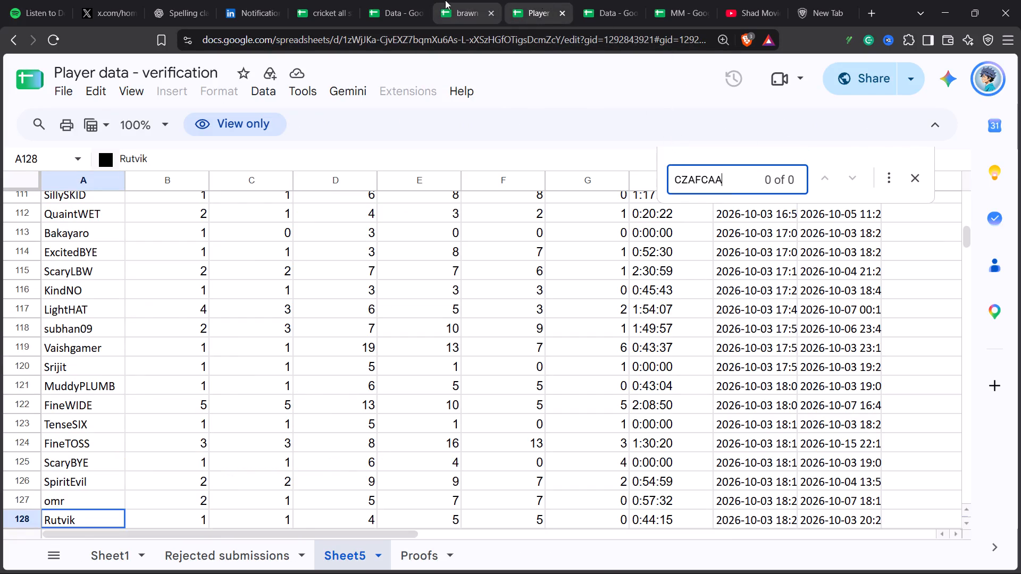
Examine the e-mail list in column M of the Data spreadsheet's Sheet1 down to its last entry.
{"action": "left_click", "coordinate": [477, 0]}
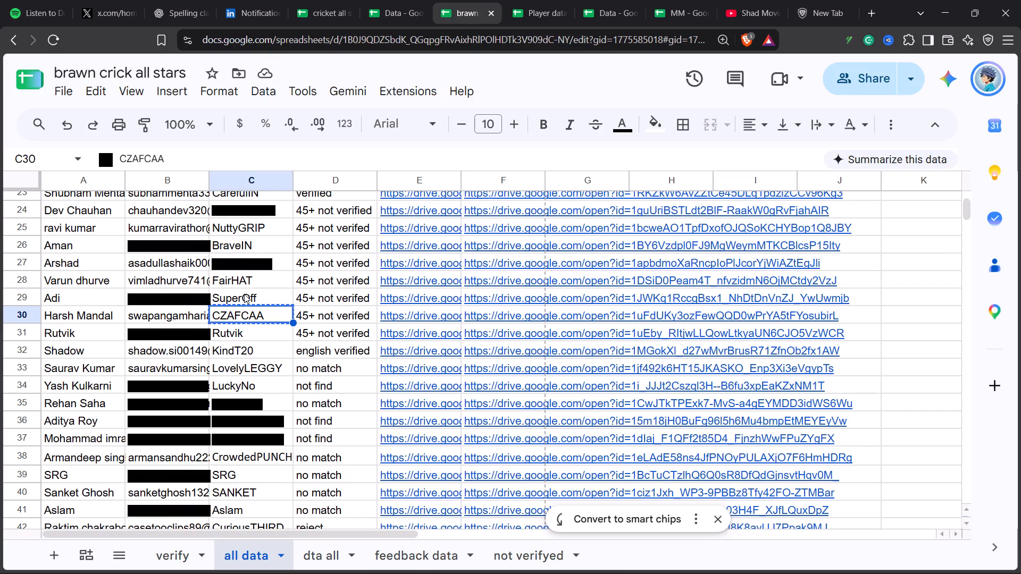
{"action": "left_click", "coordinate": [761, 0]}
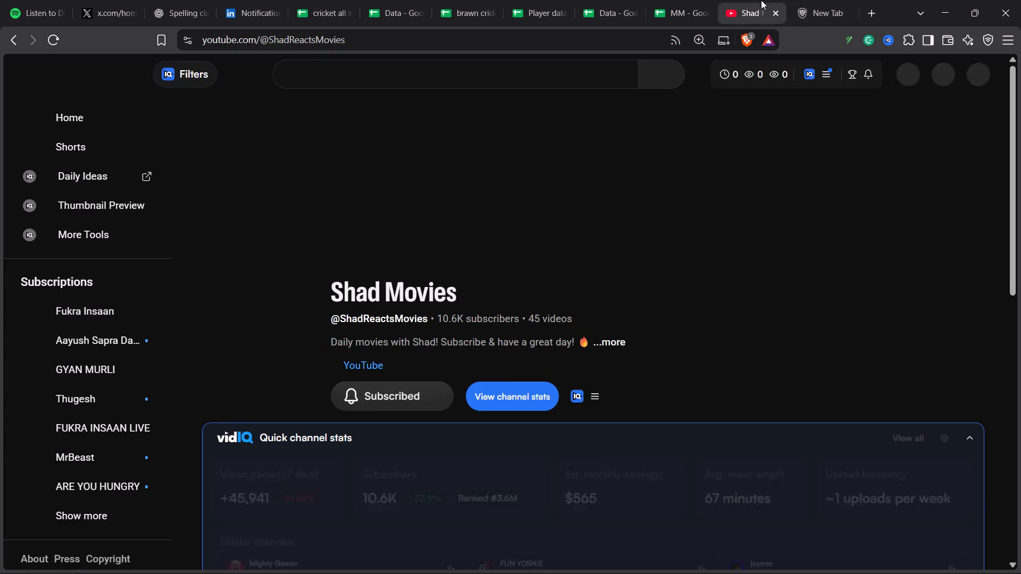
{"action": "left_click", "coordinate": [629, 0]}
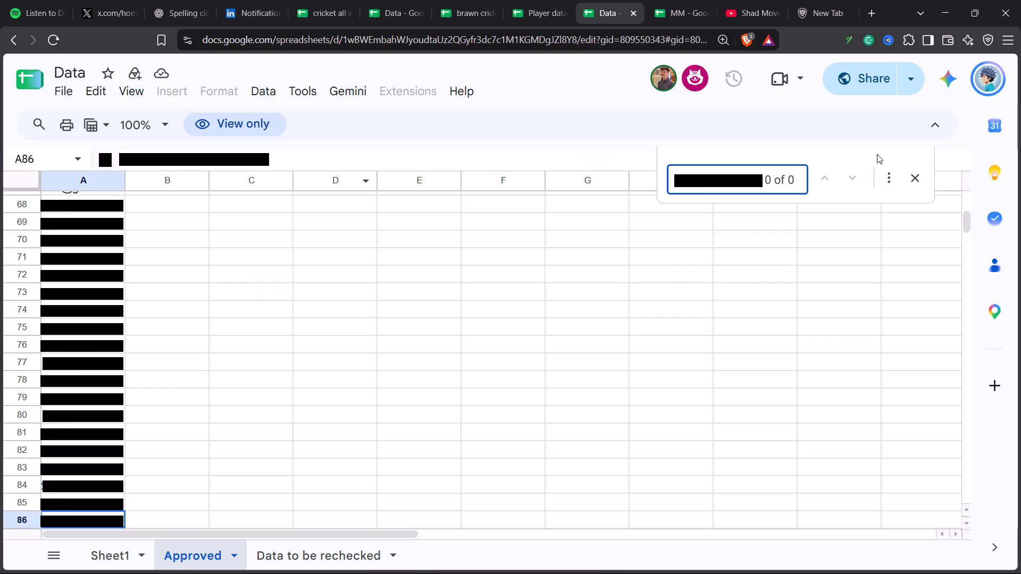
{"action": "left_click", "coordinate": [918, 179]}
{"action": "left_click", "coordinate": [111, 547]}
{"action": "scroll", "coordinate": [657, 375], "scroll_direction": "up", "scroll_amount": 1}
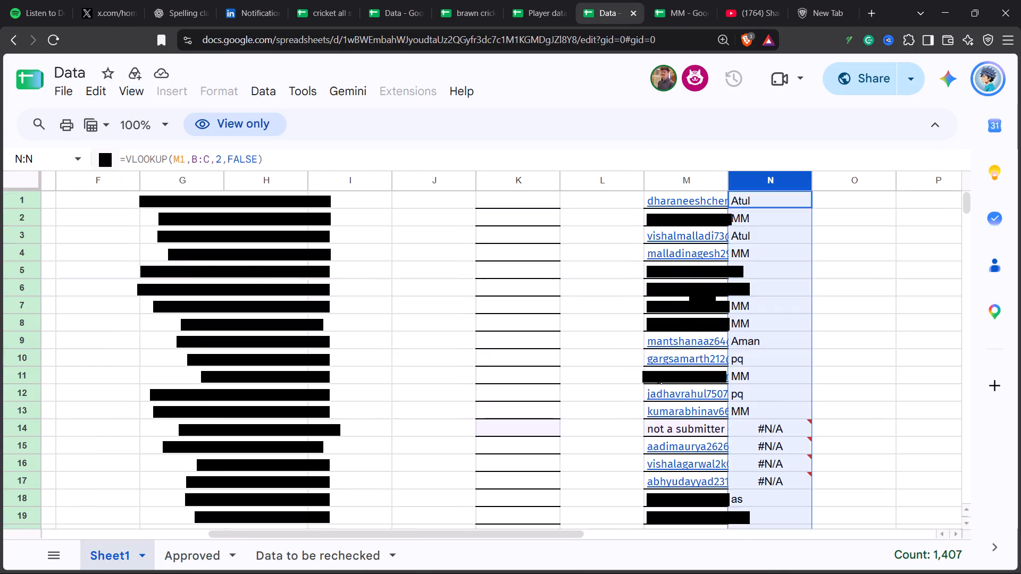
{"action": "scroll", "coordinate": [657, 375], "scroll_direction": "down", "scroll_amount": 1}
{"action": "scroll", "coordinate": [657, 375], "scroll_direction": "up", "scroll_amount": 2}
{"action": "scroll", "coordinate": [657, 375], "scroll_direction": "down", "scroll_amount": 1}
{"action": "scroll", "coordinate": [657, 375], "scroll_direction": "up", "scroll_amount": 10}
{"action": "left_click", "coordinate": [689, 173]}
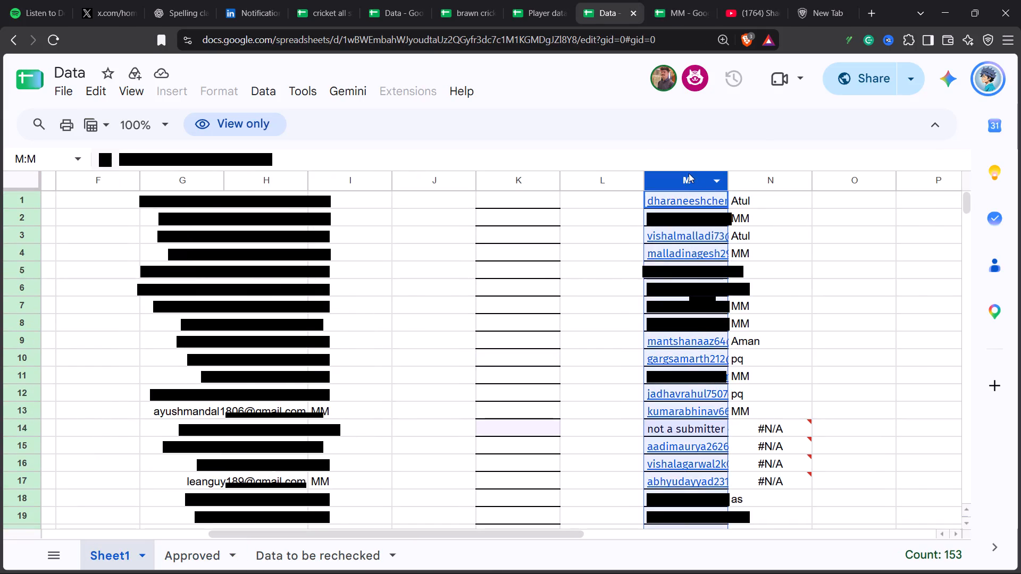
{"action": "scroll", "coordinate": [701, 353], "scroll_direction": "down", "scroll_amount": 13}
{"action": "scroll", "coordinate": [718, 452], "scroll_direction": "up", "scroll_amount": 1}
{"action": "scroll", "coordinate": [718, 452], "scroll_direction": "down", "scroll_amount": 10}
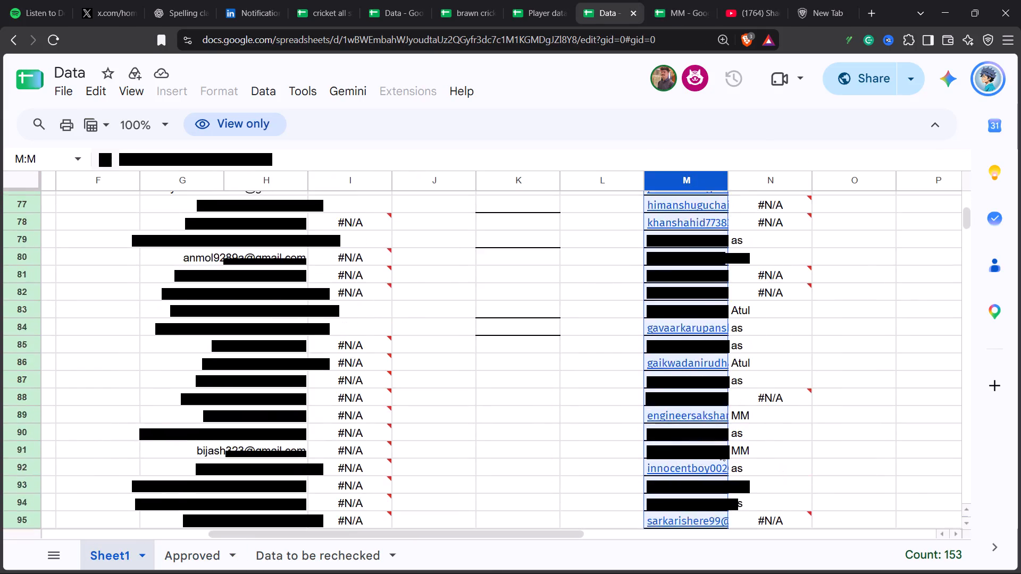
{"action": "scroll", "coordinate": [720, 451], "scroll_direction": "down", "scroll_amount": 20}
{"action": "scroll", "coordinate": [720, 451], "scroll_direction": "down", "scroll_amount": 4}
{"action": "scroll", "coordinate": [716, 433], "scroll_direction": "up", "scroll_amount": 4}
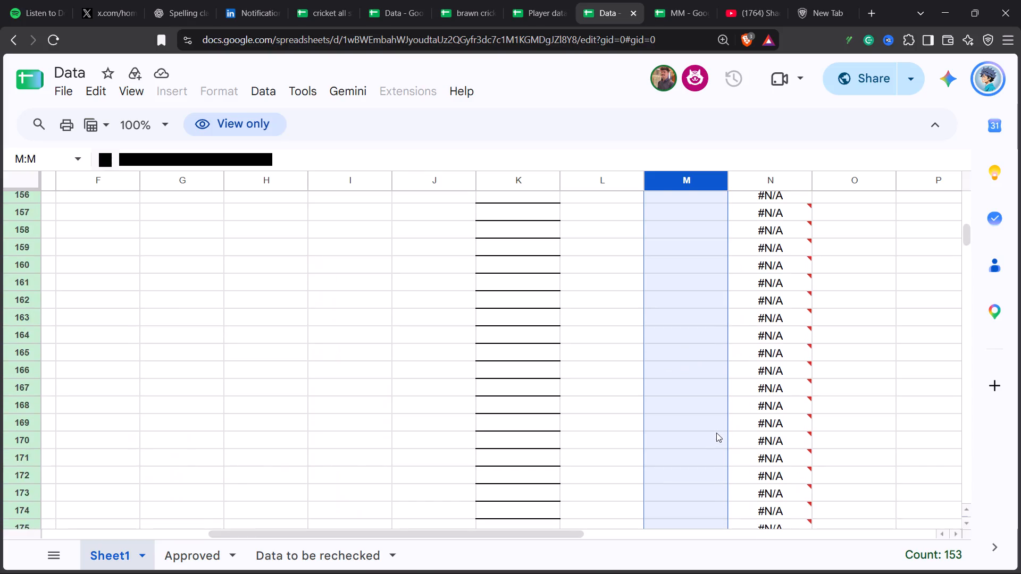
{"action": "scroll", "coordinate": [716, 433], "scroll_direction": "up", "scroll_amount": 2}
{"action": "scroll", "coordinate": [716, 432], "scroll_direction": "down", "scroll_amount": 1}
{"action": "scroll", "coordinate": [800, 358], "scroll_direction": "up", "scroll_amount": 1}
{"action": "left_click", "coordinate": [888, 328]}
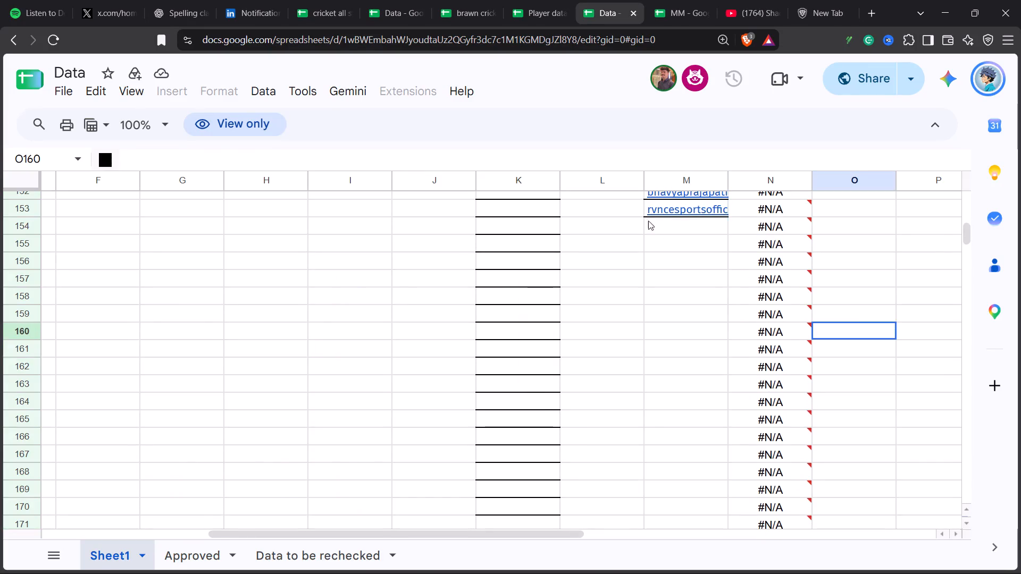
Copy the e-mail range M1:M153 from the Data spreadsheet's Sheet1 into Sheet4 of cricket all stars data, starting at E1.
{"action": "left_click", "coordinate": [701, 213]}
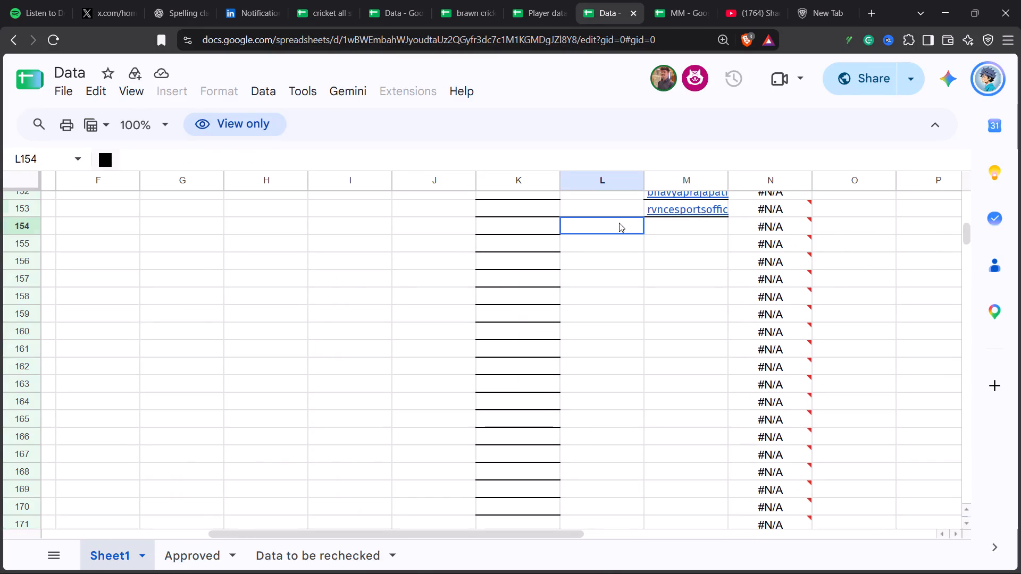
{"action": "left_click", "coordinate": [619, 223]}
{"action": "left_click_drag", "start_coordinate": [666, 210], "coordinate": [689, 97]}
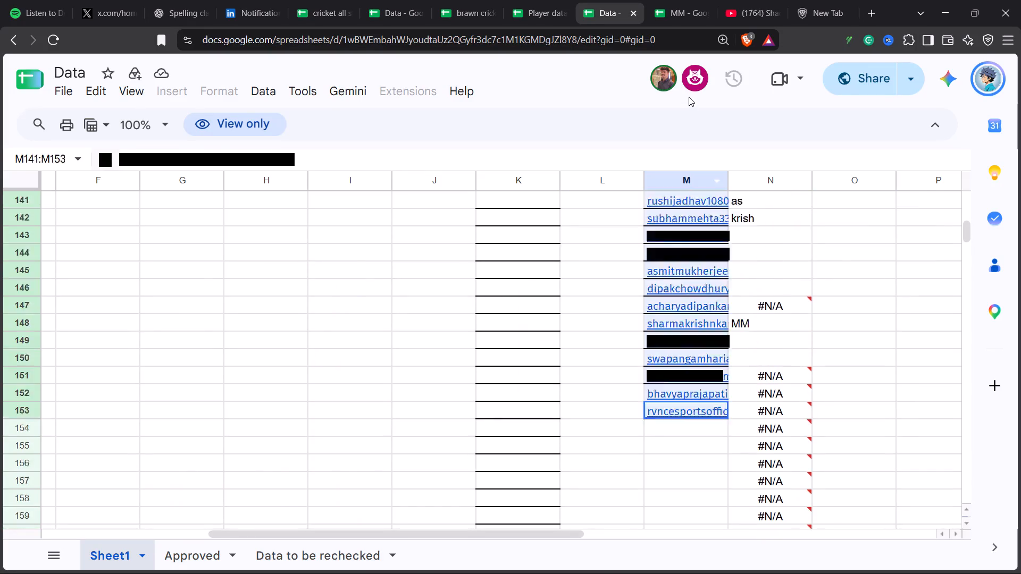
{"action": "left_click_drag", "start_coordinate": [689, 97], "coordinate": [688, 95]}
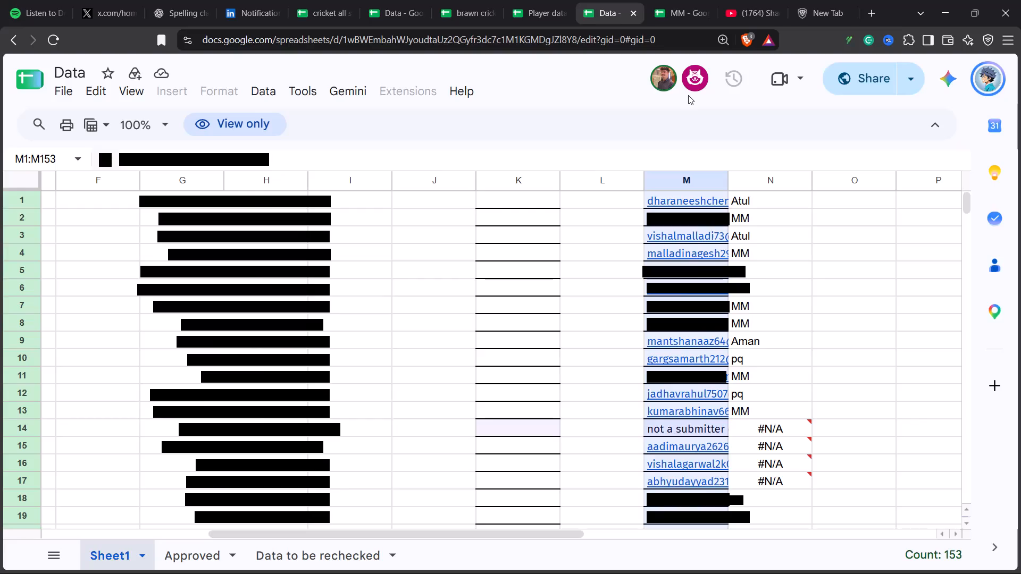
{"action": "left_click_drag", "start_coordinate": [688, 95], "coordinate": [658, 202]}
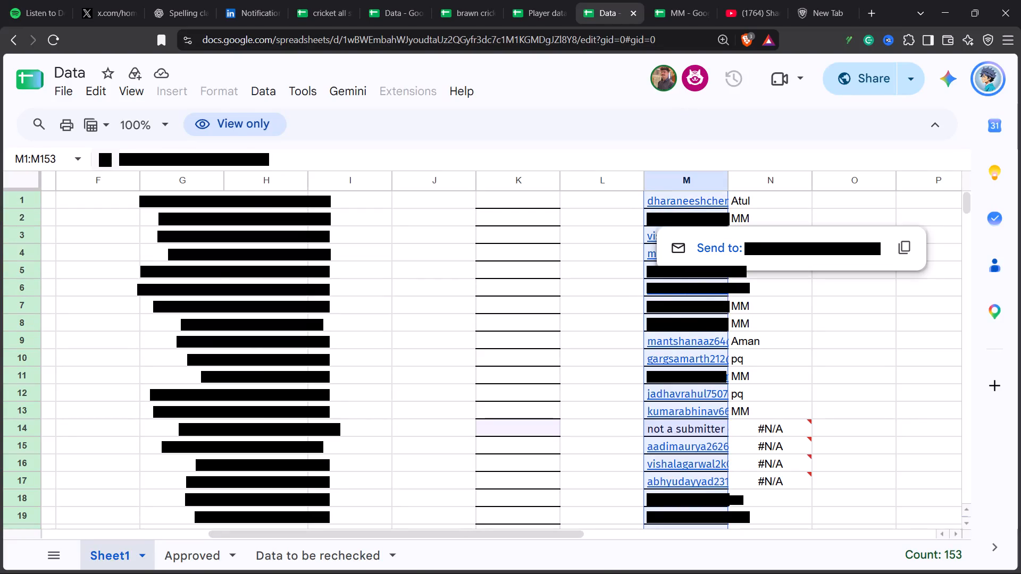
{"action": "right_click", "coordinate": [694, 313]}
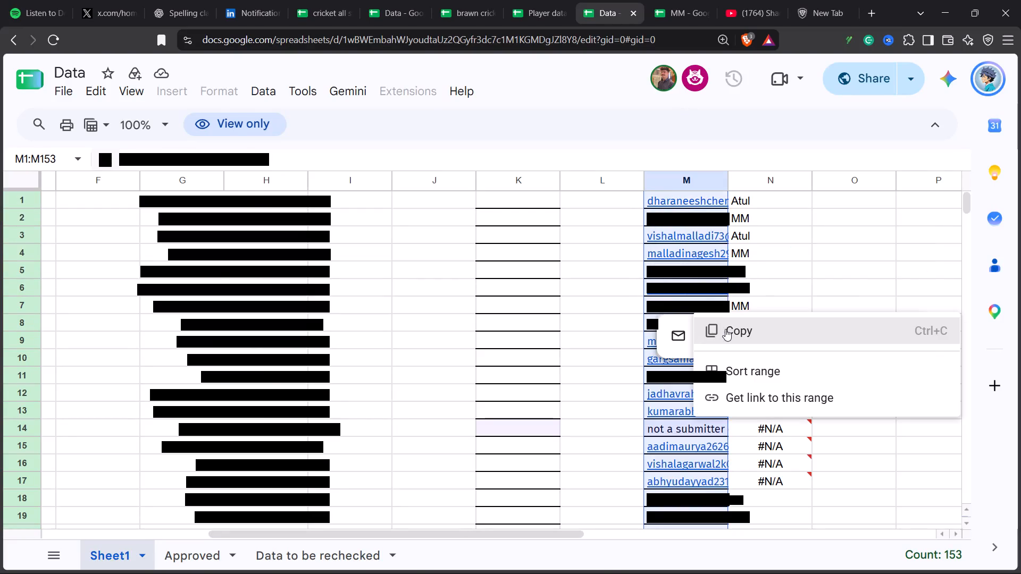
{"action": "left_click", "coordinate": [725, 329]}
{"action": "left_click", "coordinate": [479, 0]}
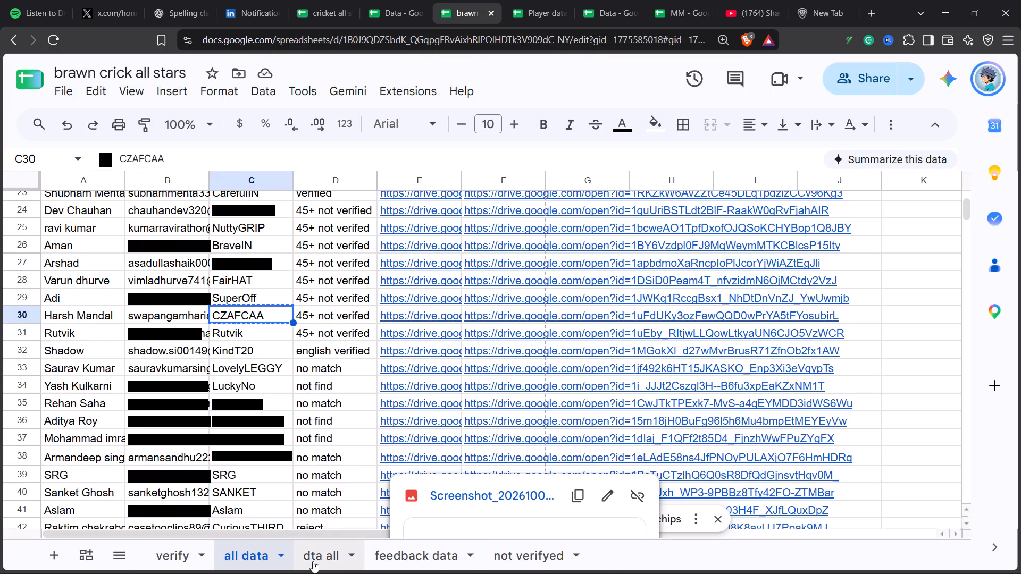
{"action": "left_click", "coordinate": [318, 555]}
{"action": "left_click", "coordinate": [250, 561]}
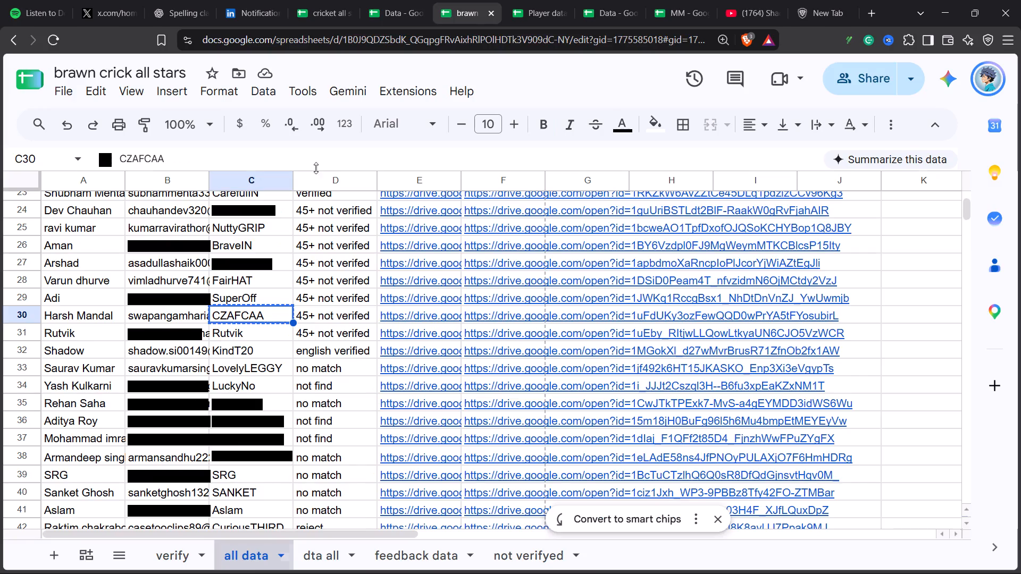
{"action": "left_click", "coordinate": [346, 0]}
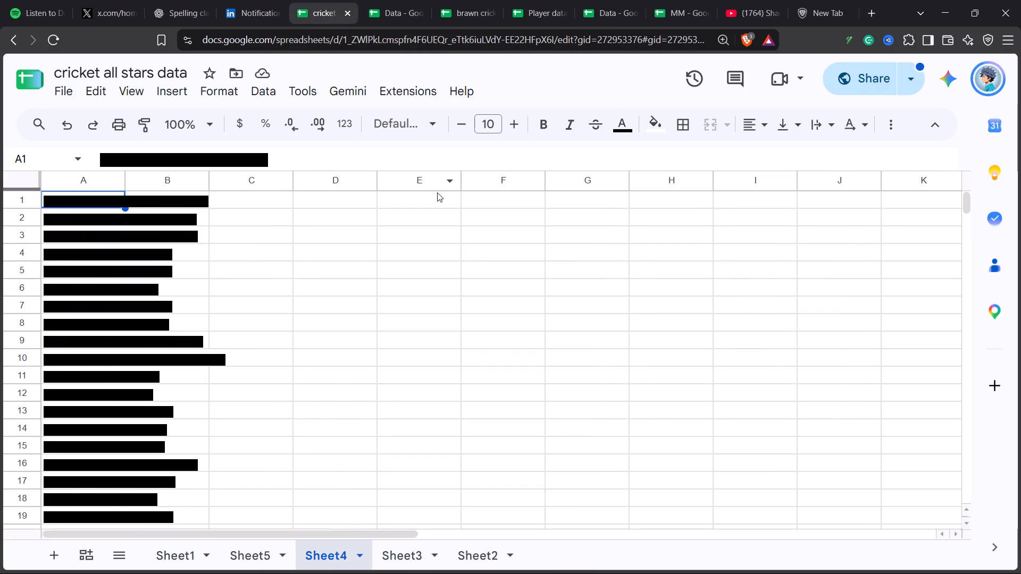
{"action": "left_click", "coordinate": [437, 192]}
{"action": "key", "text": "ctrl+v"}
{"action": "left_click", "coordinate": [629, 246]}
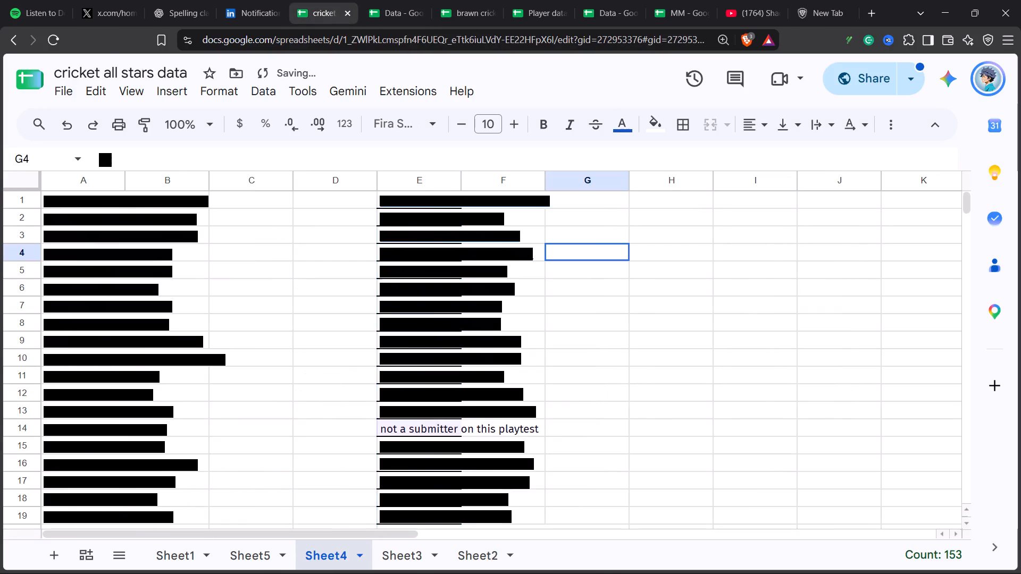
Select column E of Sheet4 and examine the pasted e-mail list towards its end.
{"action": "left_click", "coordinate": [426, 178]}
{"action": "scroll", "coordinate": [659, 310], "scroll_direction": "down", "scroll_amount": 15}
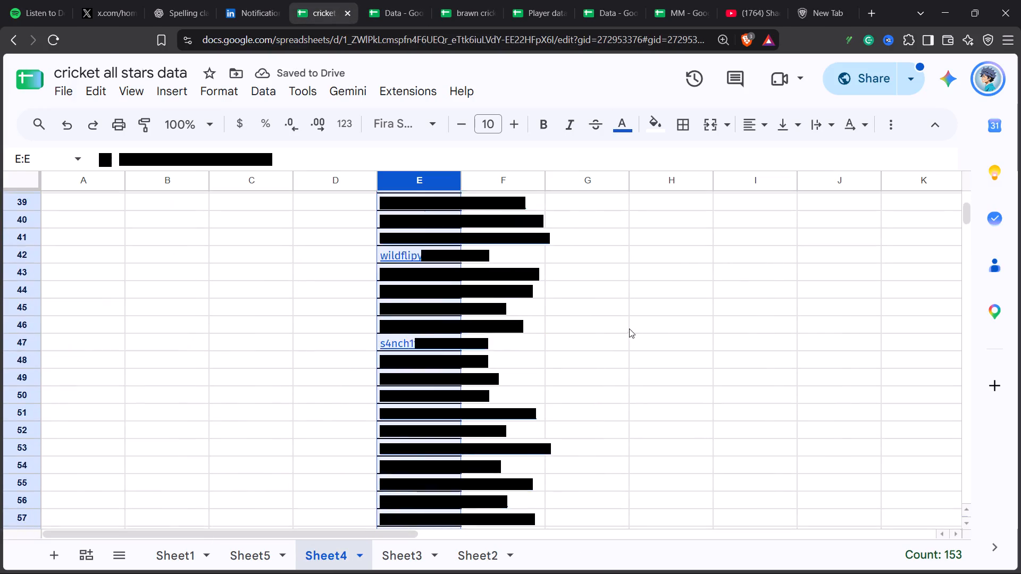
{"action": "scroll", "coordinate": [629, 328], "scroll_direction": "down", "scroll_amount": 16}
{"action": "scroll", "coordinate": [602, 320], "scroll_direction": "down", "scroll_amount": 7}
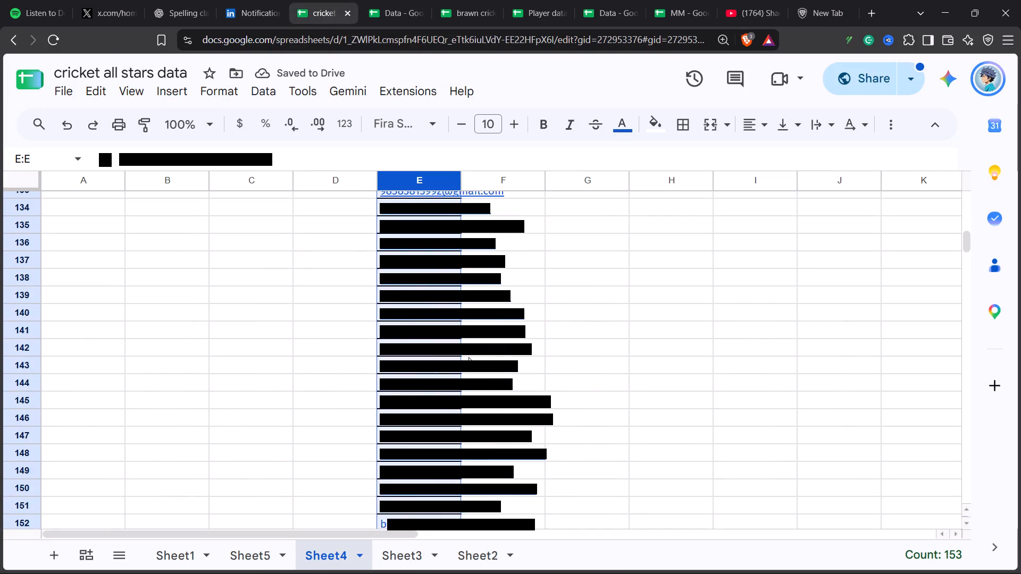
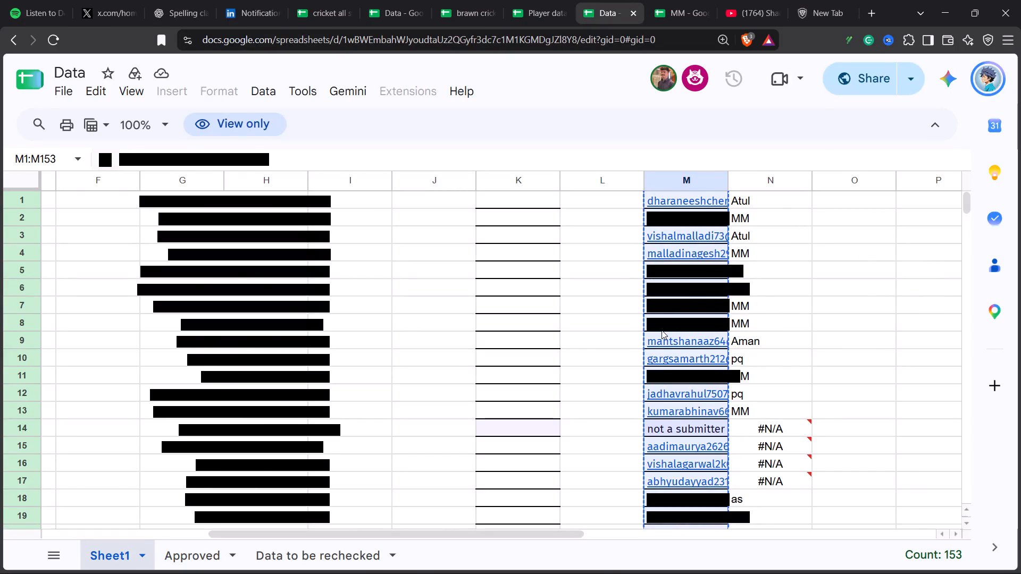
Select the whole e-mail column M in Sheet1 of the Data spreadsheet to check its extent.
{"action": "scroll", "coordinate": [673, 337], "scroll_direction": "down", "scroll_amount": 1}
{"action": "scroll", "coordinate": [673, 337], "scroll_direction": "up", "scroll_amount": 12}
{"action": "left_click", "coordinate": [698, 182]}
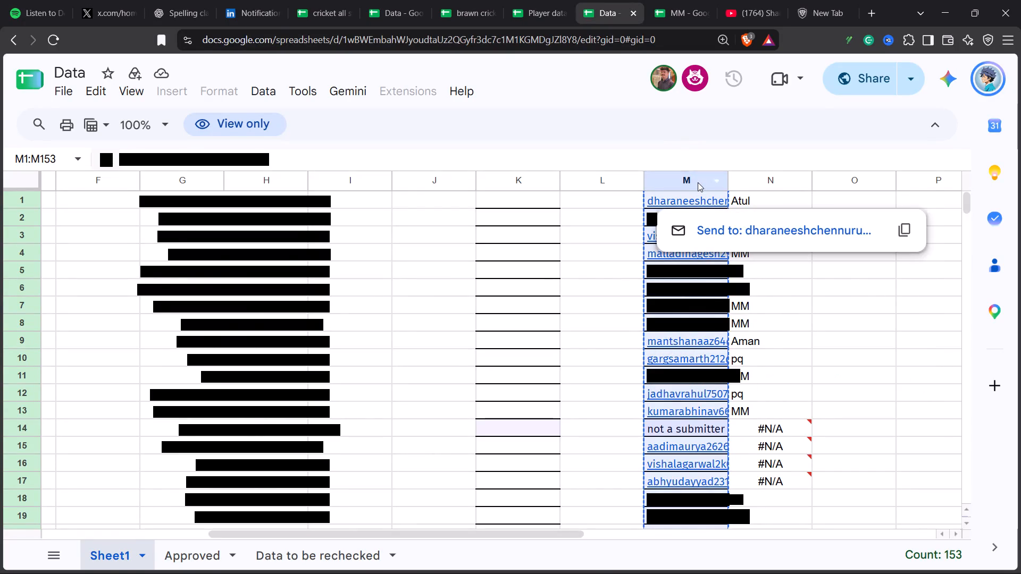
{"action": "left_click", "coordinate": [818, 217]}
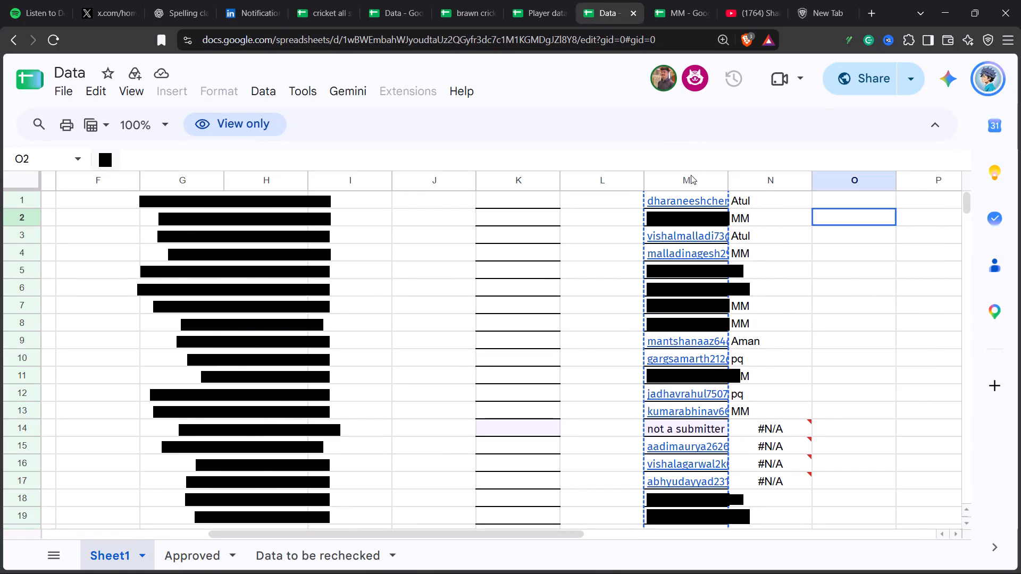
{"action": "left_click", "coordinate": [691, 175]}
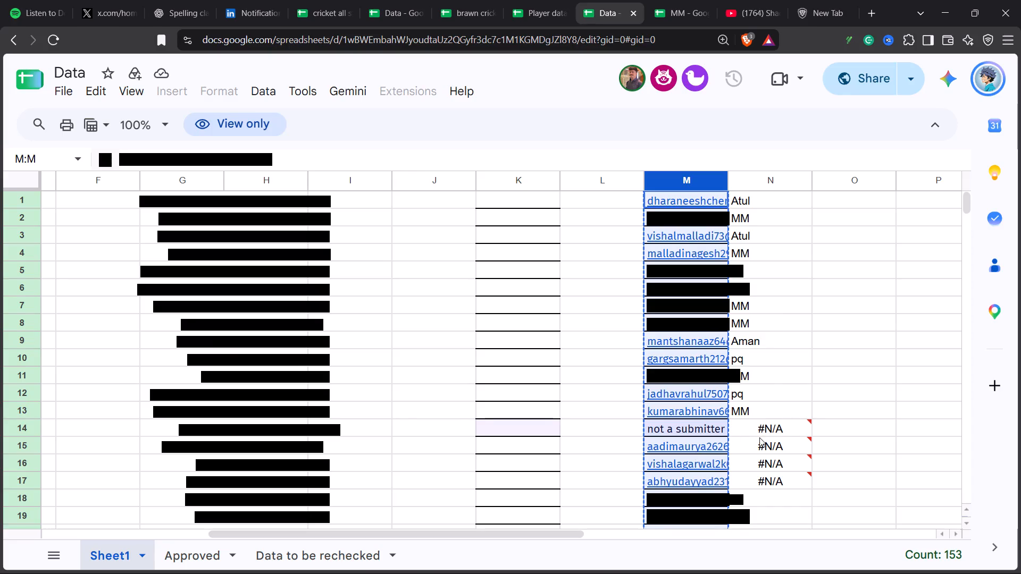
Inspect the #N/A lookups in N14:N17 of Sheet1 together with the column M entries they refer to.
{"action": "left_click", "coordinate": [784, 446]}
{"action": "left_click", "coordinate": [860, 449]}
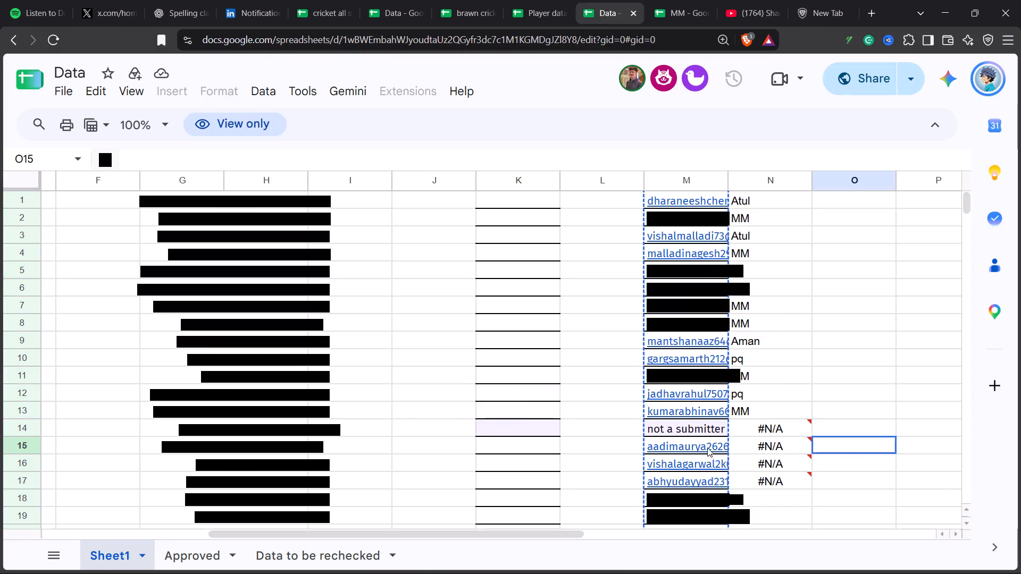
{"action": "left_click", "coordinate": [694, 445]}
{"action": "left_click", "coordinate": [865, 408]}
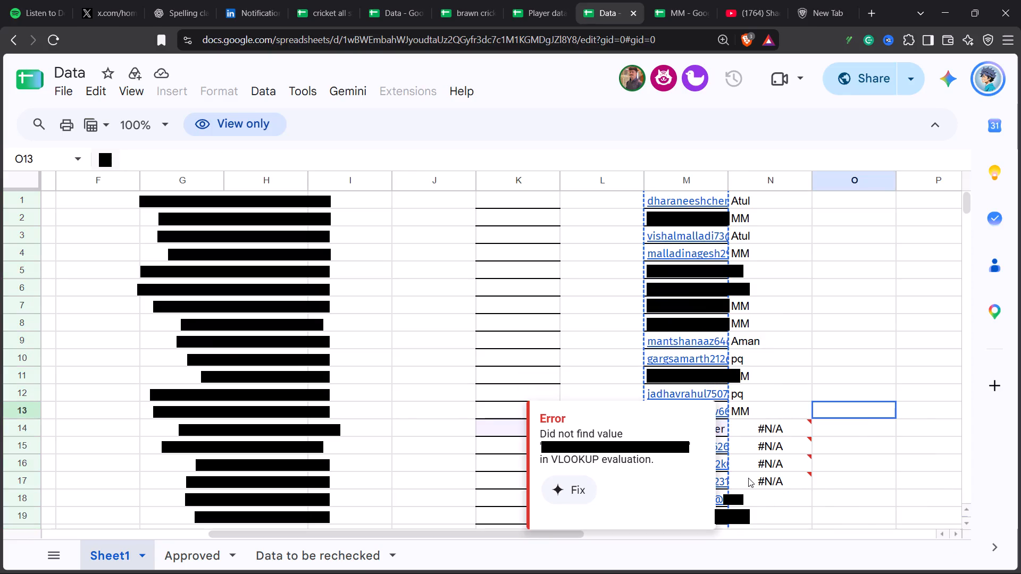
{"action": "left_click", "coordinate": [748, 478]}
{"action": "left_click", "coordinate": [810, 449]}
{"action": "left_click", "coordinate": [868, 386]}
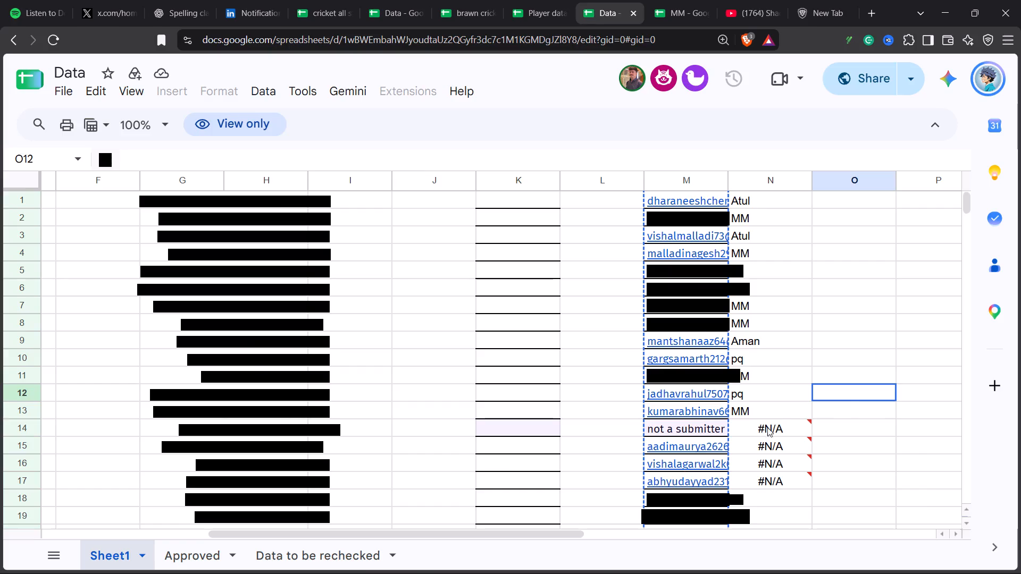
{"action": "left_click", "coordinate": [833, 364]}
{"action": "scroll", "coordinate": [902, 466], "scroll_direction": "up", "scroll_amount": 2}
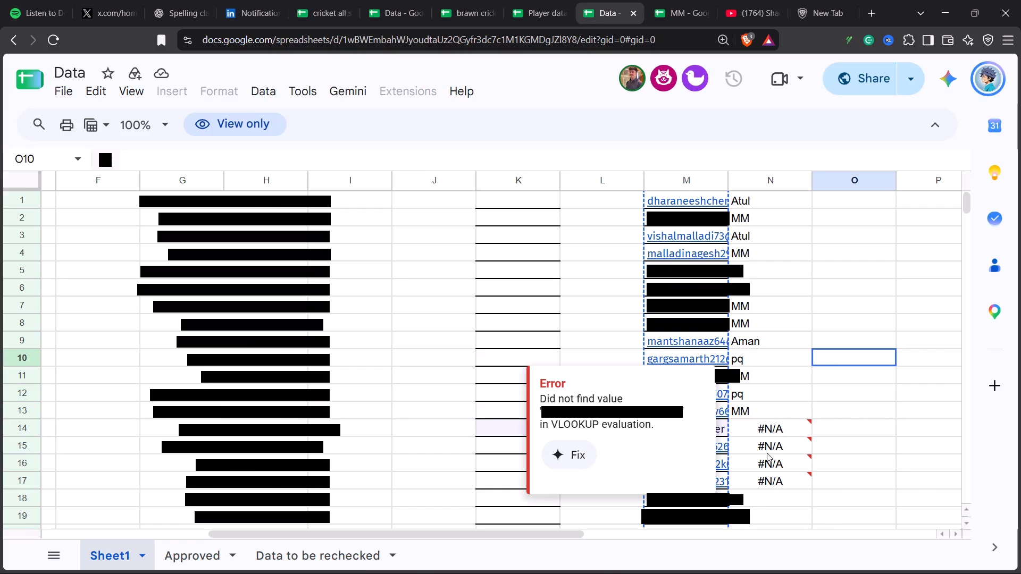
{"action": "left_click", "coordinate": [763, 453]}
{"action": "left_click", "coordinate": [852, 445]}
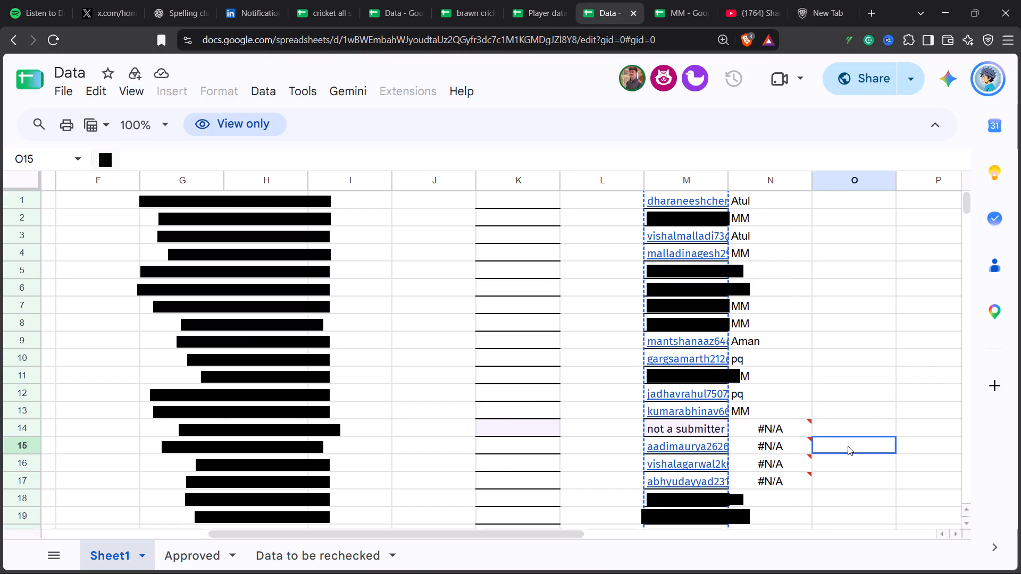
{"action": "left_click", "coordinate": [769, 451]}
{"action": "left_click", "coordinate": [771, 475]}
{"action": "left_click", "coordinate": [777, 436]}
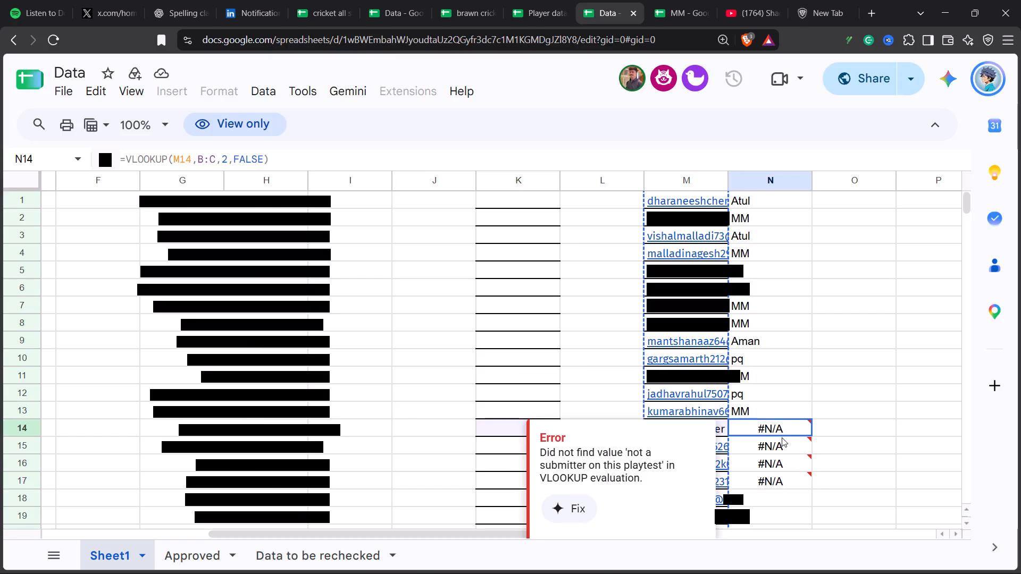
{"action": "left_click", "coordinate": [782, 438]}
{"action": "left_click", "coordinate": [775, 451]}
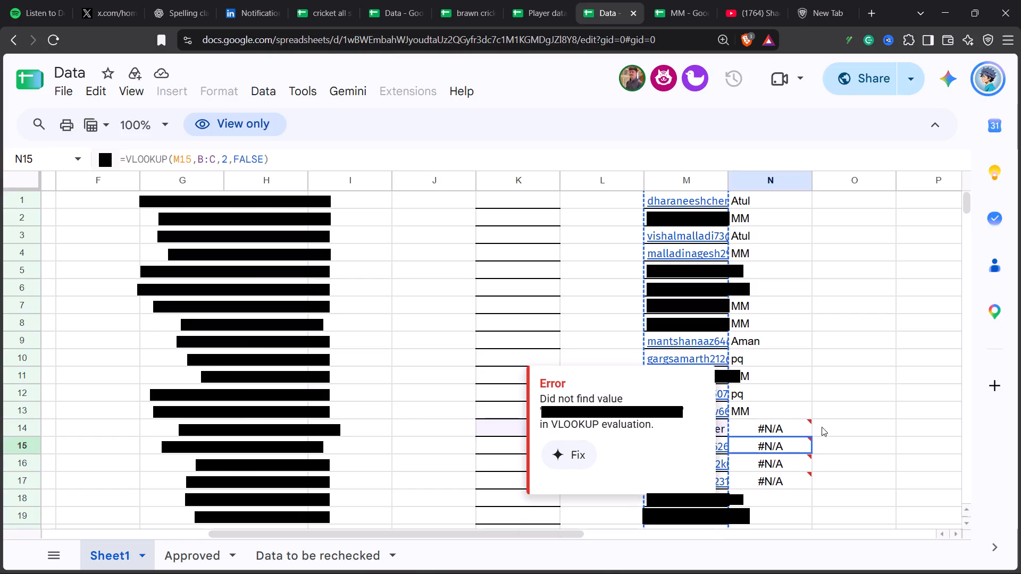
{"action": "left_click", "coordinate": [839, 426]}
Examine the further #N/A lookups in N21, N26 and N28 of Sheet1 and their column M e-mails.
{"action": "scroll", "coordinate": [814, 373], "scroll_direction": "down", "scroll_amount": 1}
{"action": "scroll", "coordinate": [814, 373], "scroll_direction": "up", "scroll_amount": 1}
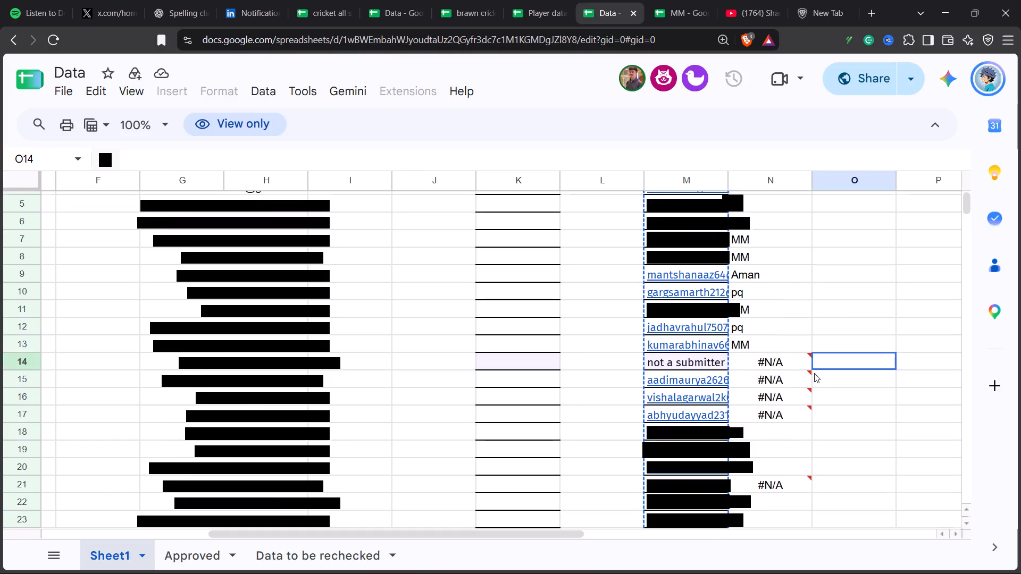
{"action": "scroll", "coordinate": [814, 373], "scroll_direction": "down", "scroll_amount": 1}
{"action": "scroll", "coordinate": [741, 353], "scroll_direction": "down", "scroll_amount": 2}
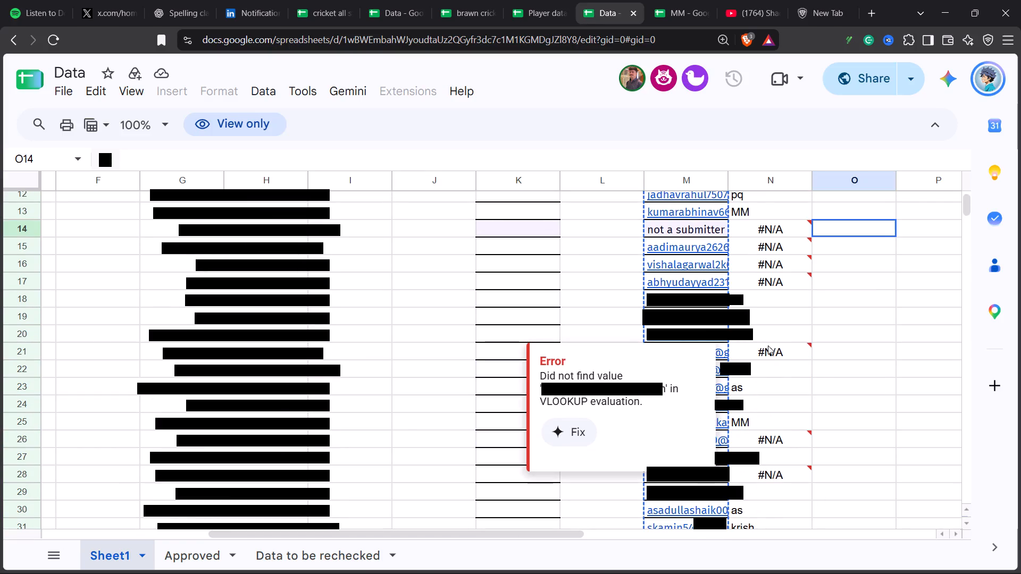
{"action": "left_click", "coordinate": [772, 348]}
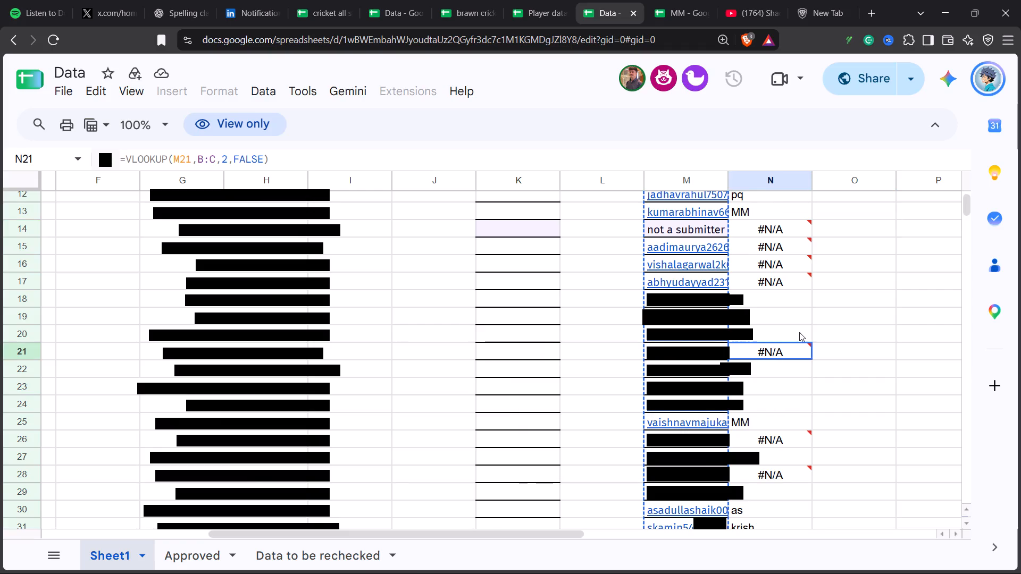
{"action": "left_click", "coordinate": [688, 352]}
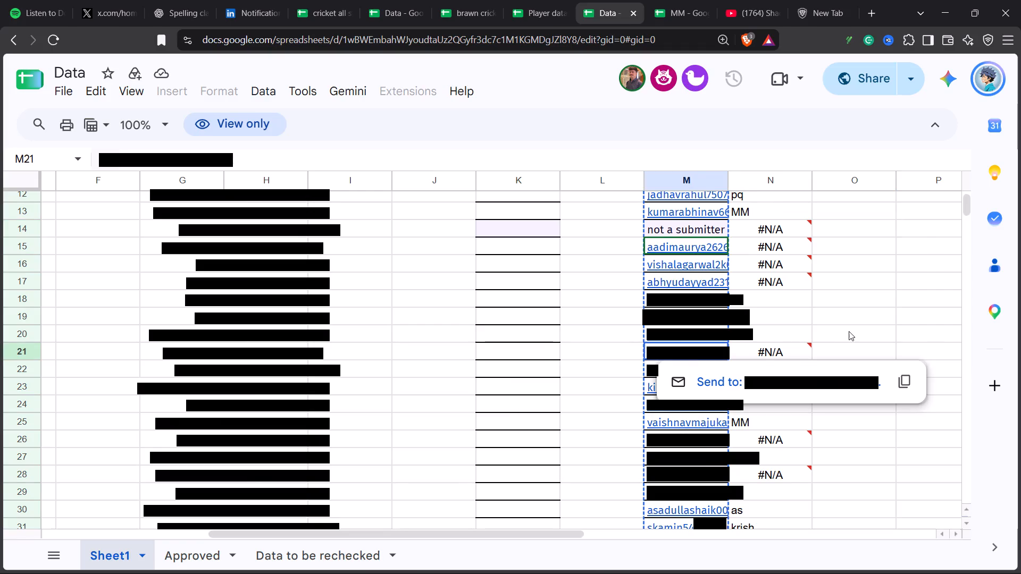
{"action": "left_click", "coordinate": [849, 331]}
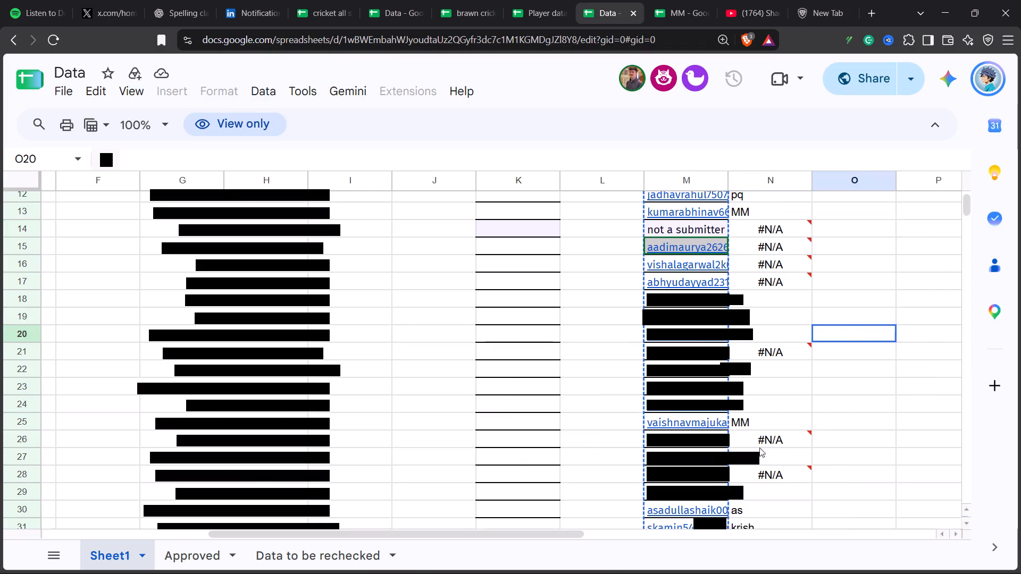
{"action": "left_click", "coordinate": [785, 441]}
{"action": "left_click", "coordinate": [874, 435]}
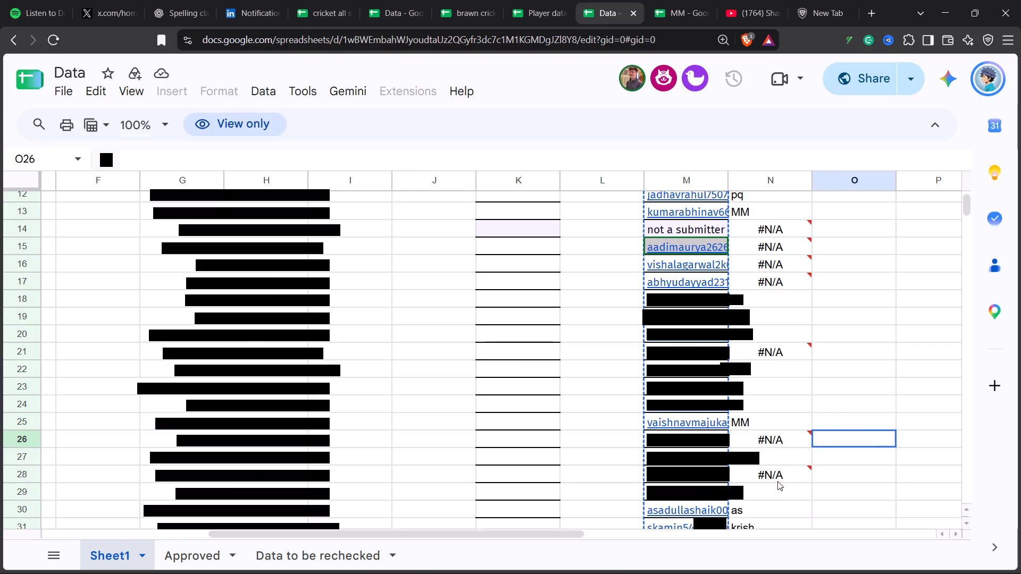
{"action": "left_click", "coordinate": [777, 475]}
{"action": "scroll", "coordinate": [832, 423], "scroll_direction": "down", "scroll_amount": 4}
{"action": "scroll", "coordinate": [701, 239], "scroll_direction": "up", "scroll_amount": 1}
Copy the e-mail in M28 of Data's Sheet1 and search the not verifyed sheet of brawn crick all stars for it.
{"action": "left_click", "coordinate": [682, 282]}
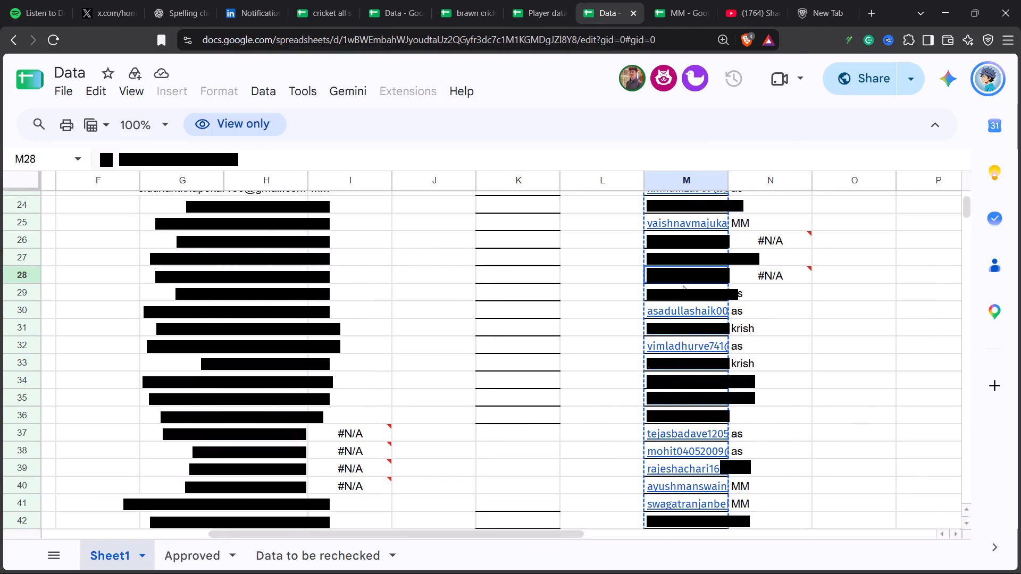
{"action": "key", "text": "ctrl+c"}
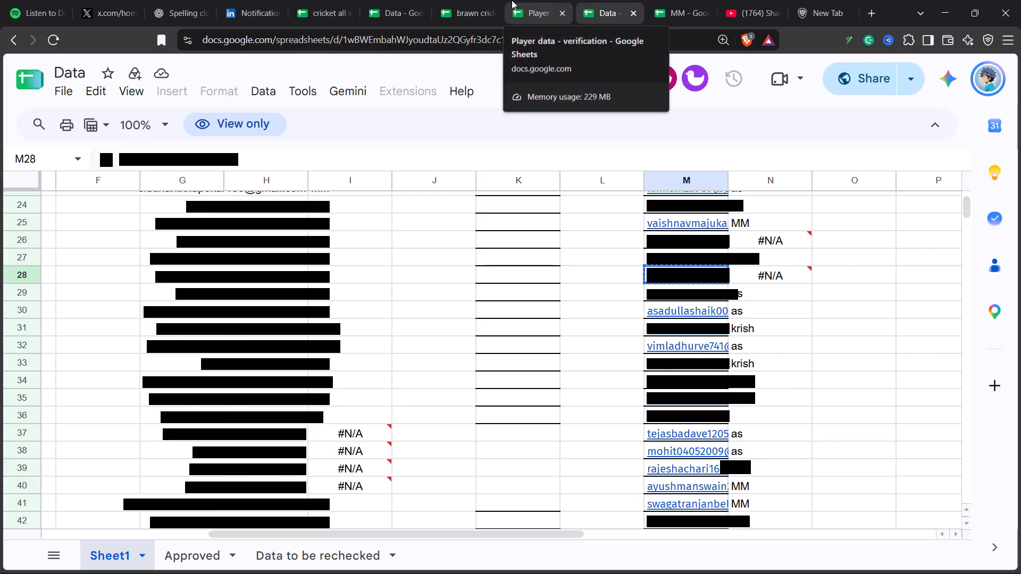
{"action": "scroll", "coordinate": [797, 280], "scroll_direction": "up", "scroll_amount": 1}
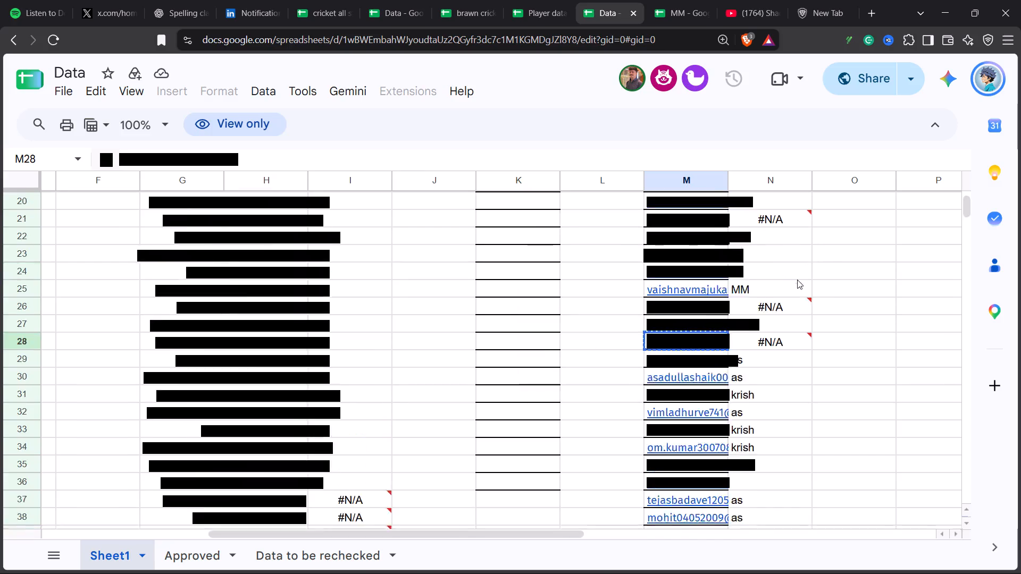
{"action": "scroll", "coordinate": [797, 280], "scroll_direction": "up", "scroll_amount": 2}
{"action": "scroll", "coordinate": [801, 280], "scroll_direction": "down", "scroll_amount": 1}
{"action": "scroll", "coordinate": [801, 280], "scroll_direction": "up", "scroll_amount": 3}
{"action": "scroll", "coordinate": [801, 280], "scroll_direction": "down", "scroll_amount": 1}
{"action": "scroll", "coordinate": [801, 280], "scroll_direction": "up", "scroll_amount": 2}
{"action": "scroll", "coordinate": [801, 280], "scroll_direction": "down", "scroll_amount": 1}
{"action": "scroll", "coordinate": [801, 280], "scroll_direction": "up", "scroll_amount": 11}
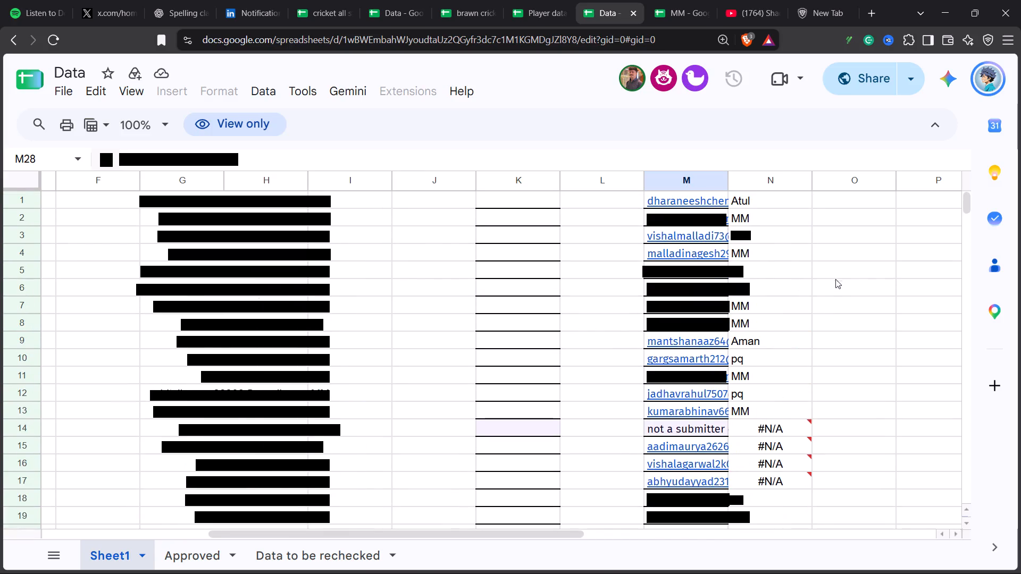
{"action": "left_click", "coordinate": [556, 0]}
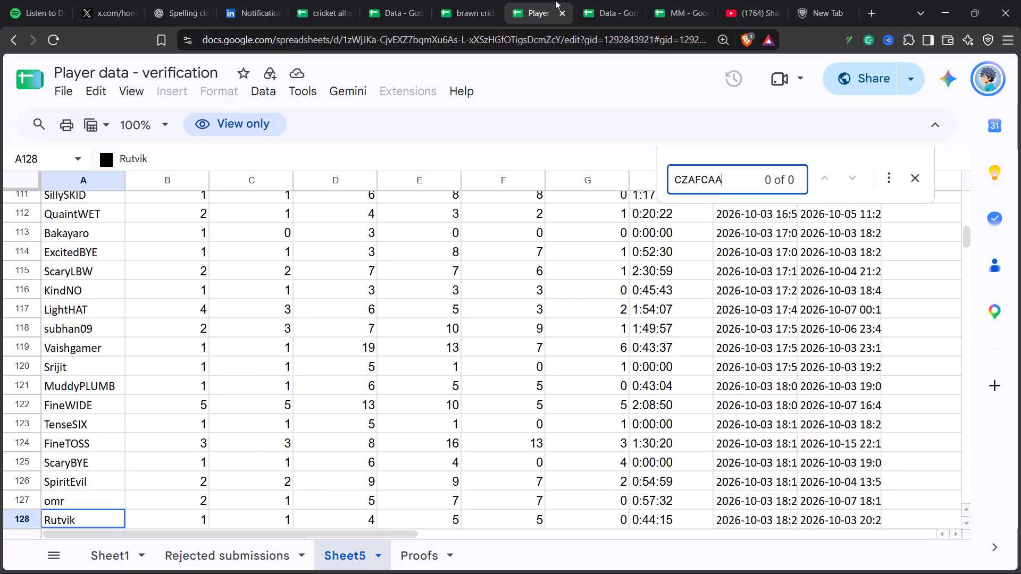
{"action": "left_click", "coordinate": [459, 0]}
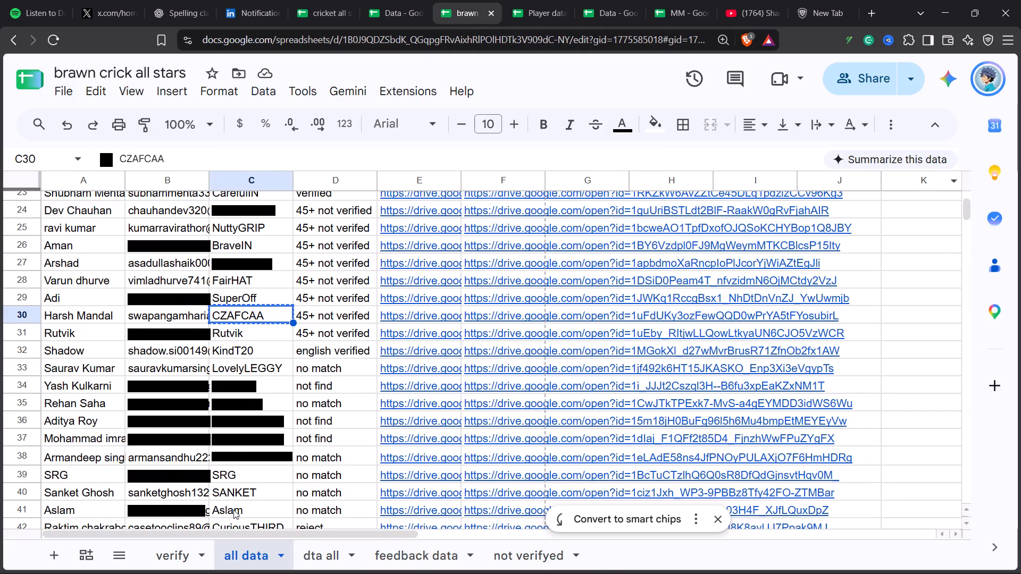
{"action": "left_click", "coordinate": [183, 560]}
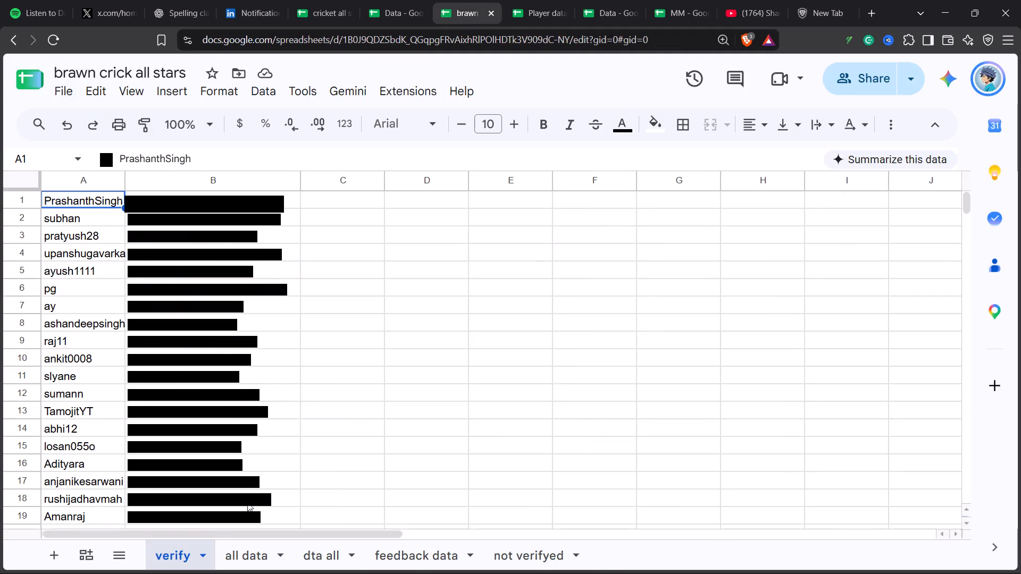
{"action": "scroll", "coordinate": [302, 433], "scroll_direction": "up", "scroll_amount": 1}
{"action": "scroll", "coordinate": [302, 433], "scroll_direction": "down", "scroll_amount": 1}
{"action": "scroll", "coordinate": [302, 433], "scroll_direction": "up", "scroll_amount": 3}
{"action": "left_click", "coordinate": [414, 542]}
{"action": "left_click", "coordinate": [529, 556]}
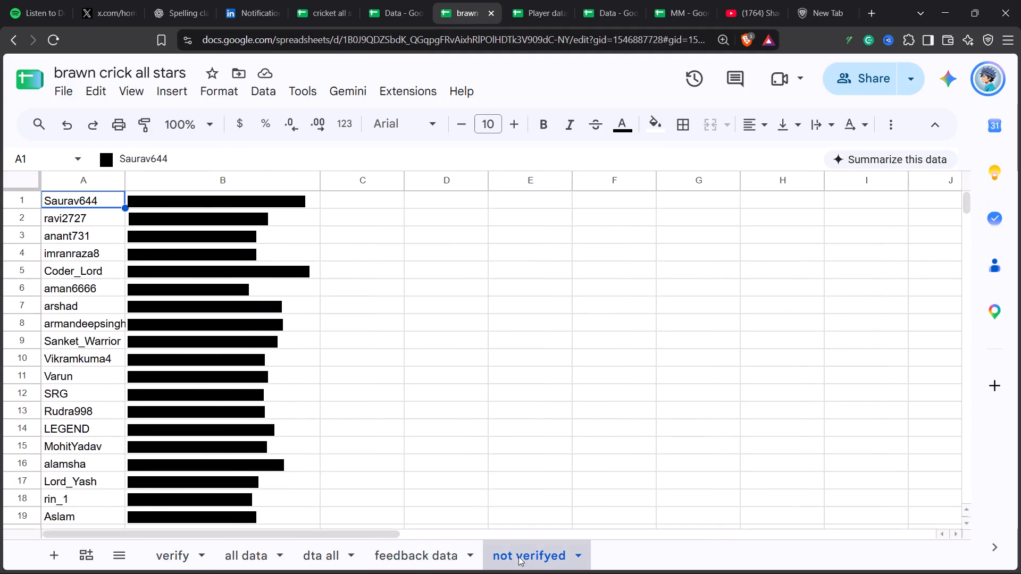
{"action": "key", "text": "ctrl+f"}
{"action": "key", "text": "ctrl+v"}
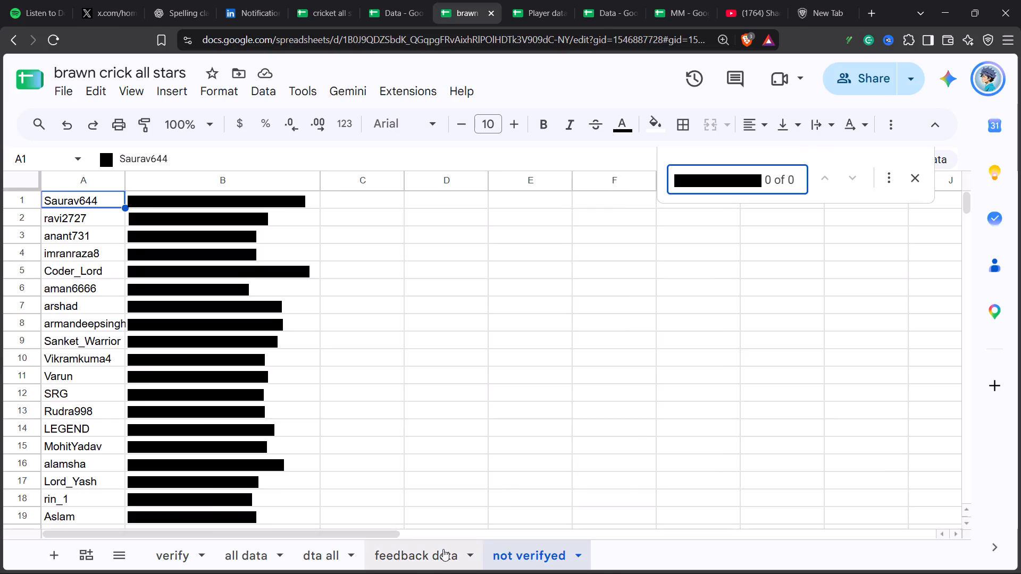
Search the feedback data sheet of brawn crick all stars for the copied e-mail, then close the search.
{"action": "left_click", "coordinate": [442, 552]}
{"action": "key", "text": "ctrl+f"}
{"action": "key", "text": "ctrl+v"}
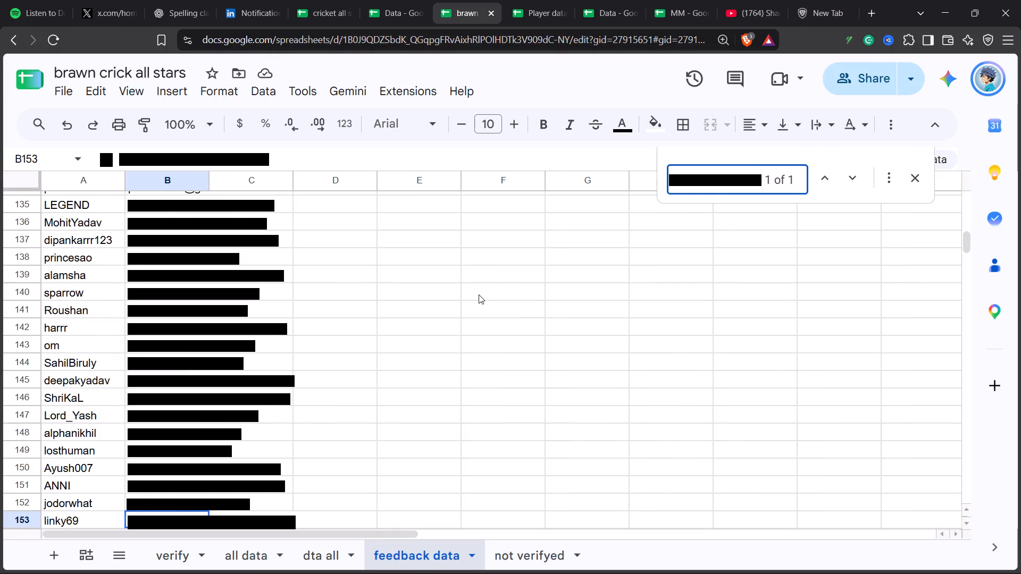
{"action": "left_click", "coordinate": [826, 184]}
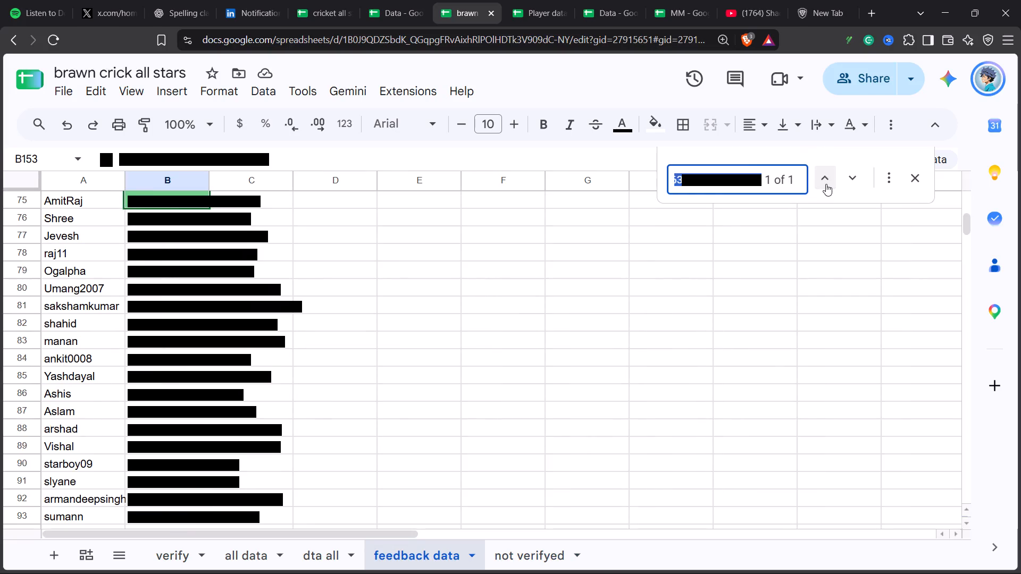
{"action": "left_click", "coordinate": [915, 182]}
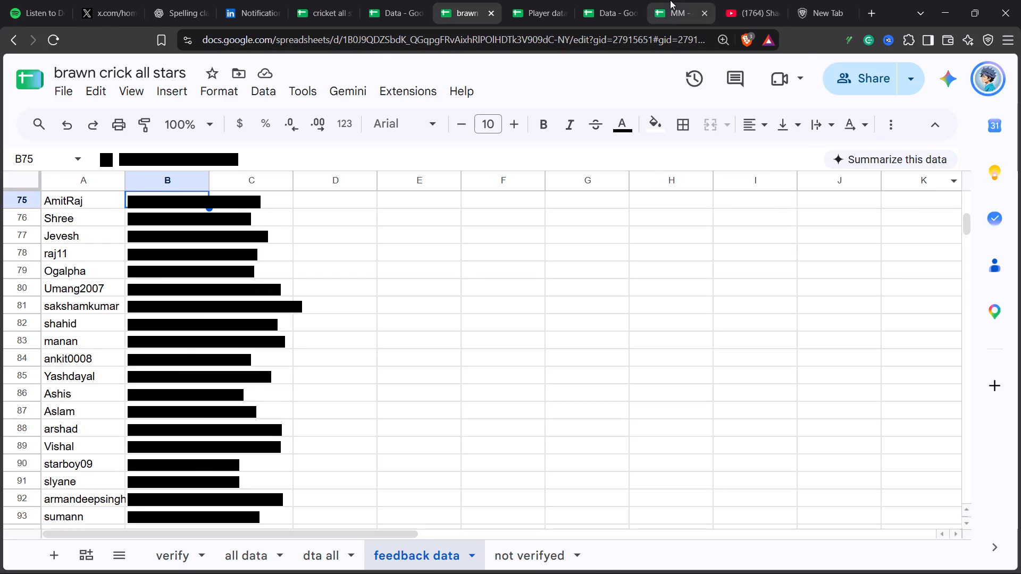
Switch to Player data - verification and close the CZAFCAA search in Sheet5.
{"action": "left_click", "coordinate": [670, 0]}
{"action": "left_click", "coordinate": [614, 0]}
{"action": "left_click", "coordinate": [542, 0]}
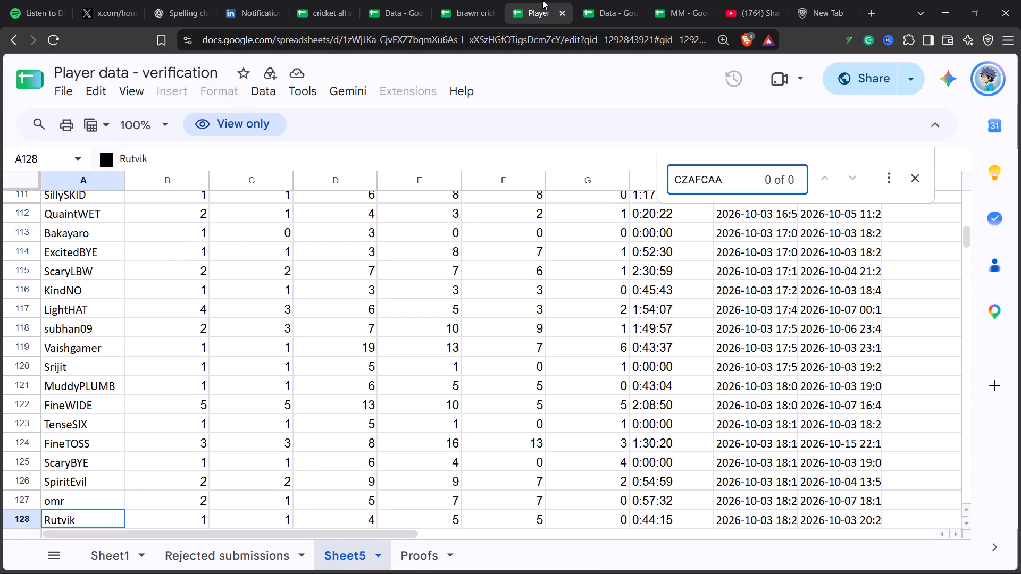
{"action": "left_click", "coordinate": [919, 179]}
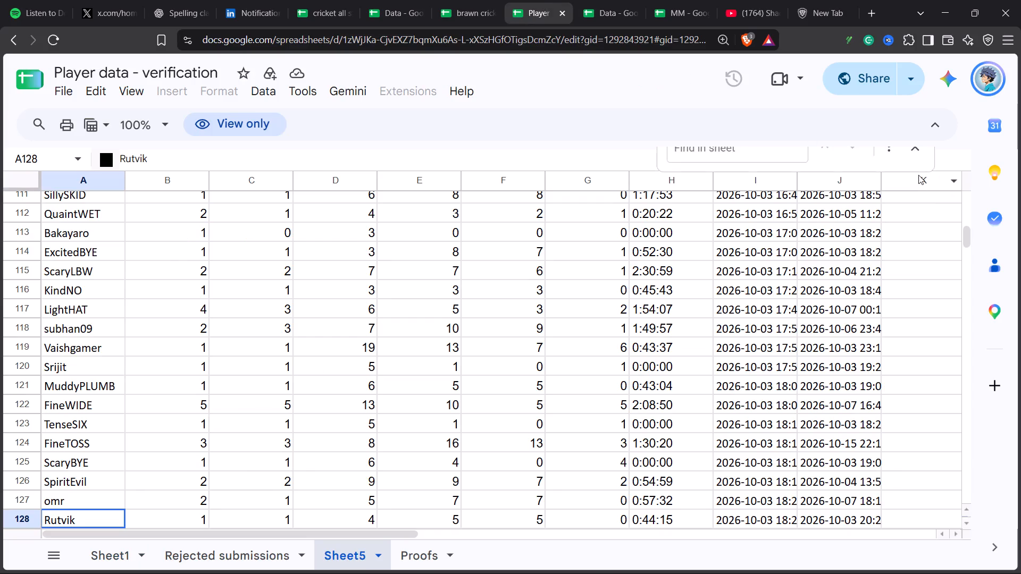
Return to the Data spreadsheet and select column N of Sheet1 to review its lookup results.
{"action": "left_click", "coordinate": [581, 0]}
{"action": "left_click", "coordinate": [761, 181]}
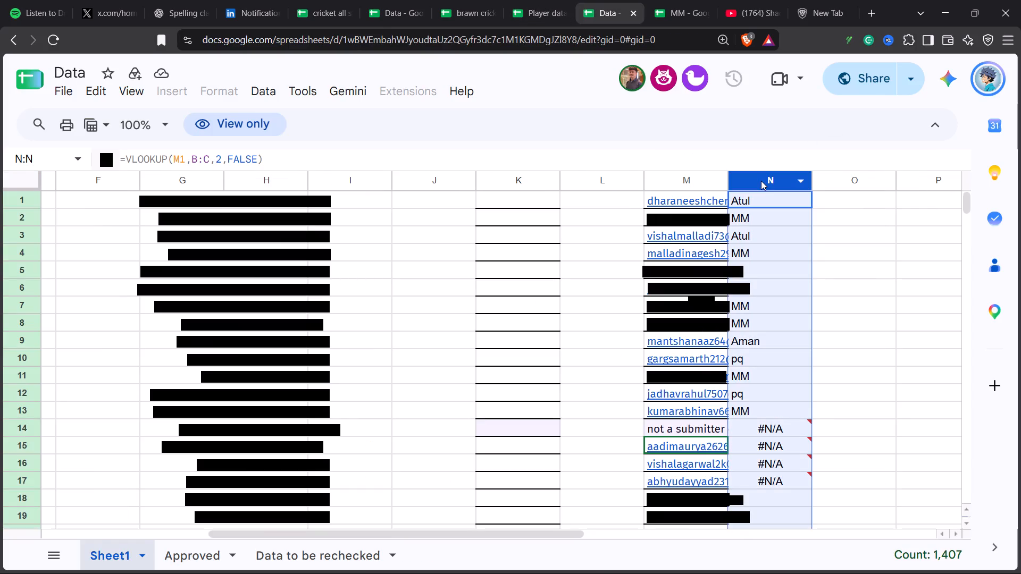
{"action": "left_click", "coordinate": [889, 289]}
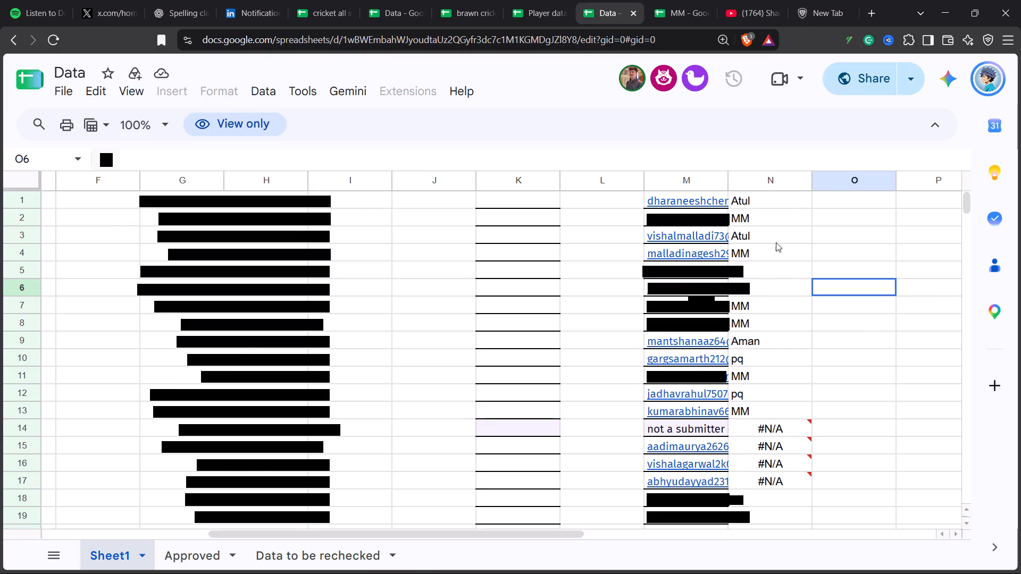
{"action": "left_click", "coordinate": [760, 178]}
{"action": "left_click", "coordinate": [840, 233]}
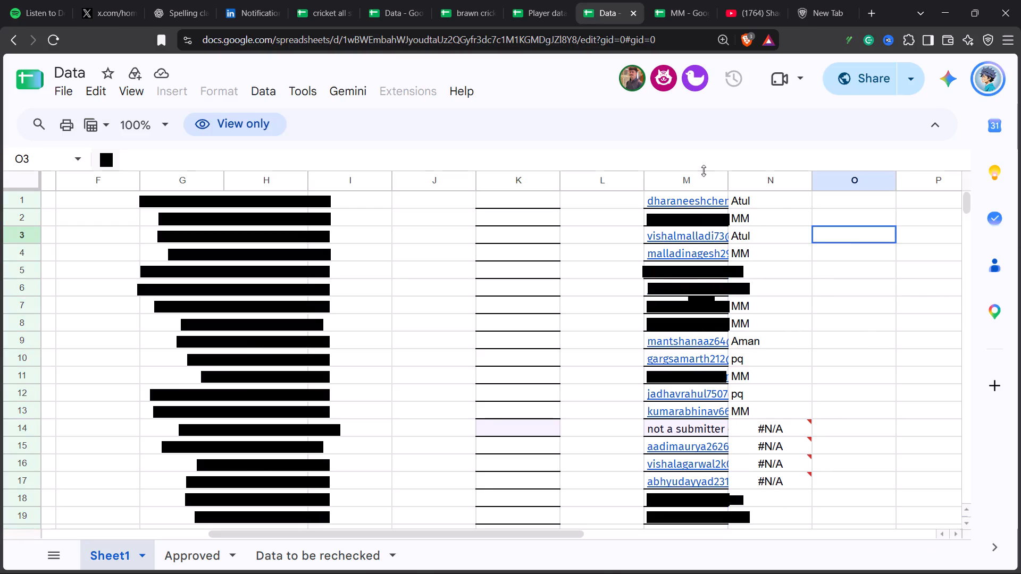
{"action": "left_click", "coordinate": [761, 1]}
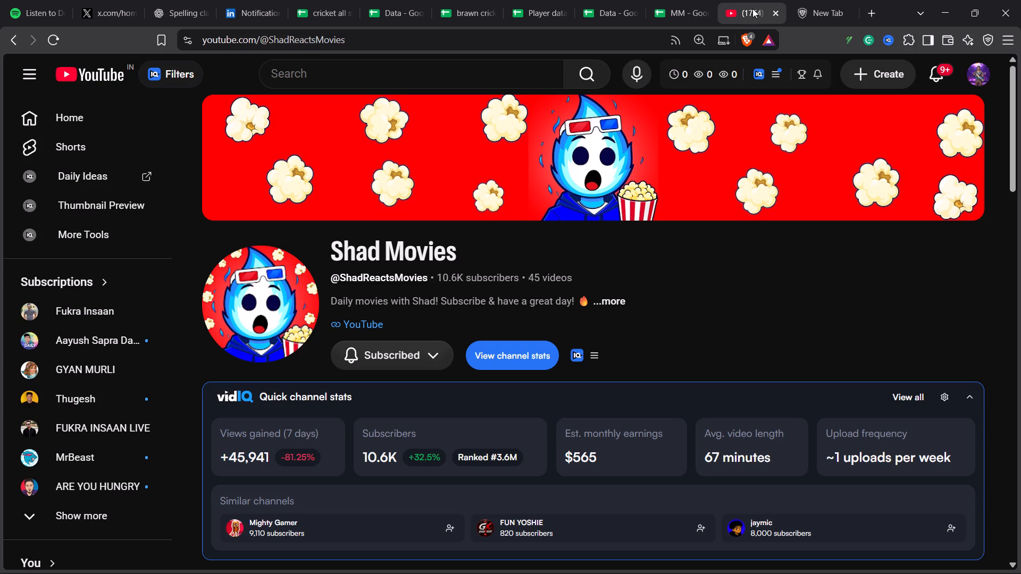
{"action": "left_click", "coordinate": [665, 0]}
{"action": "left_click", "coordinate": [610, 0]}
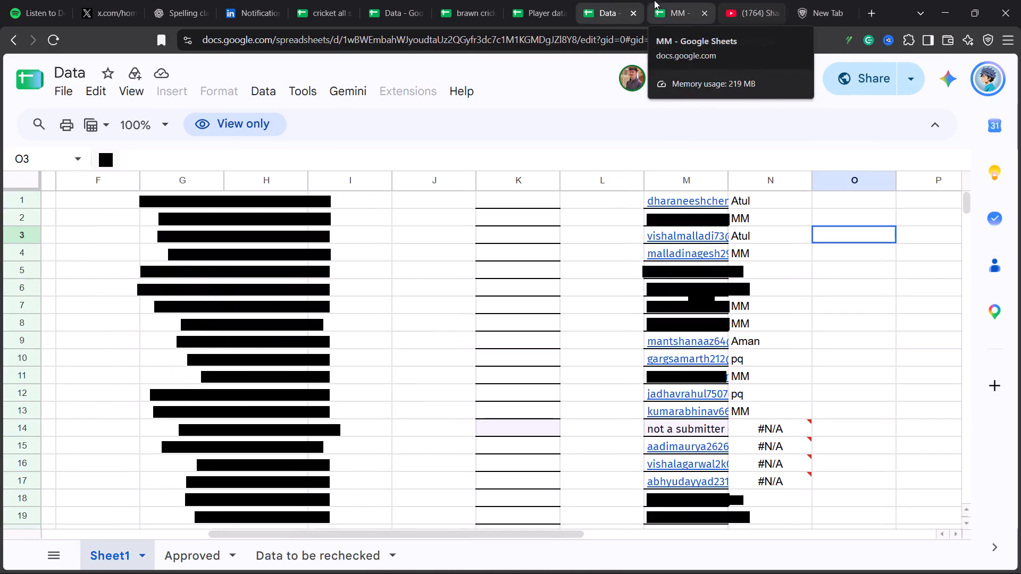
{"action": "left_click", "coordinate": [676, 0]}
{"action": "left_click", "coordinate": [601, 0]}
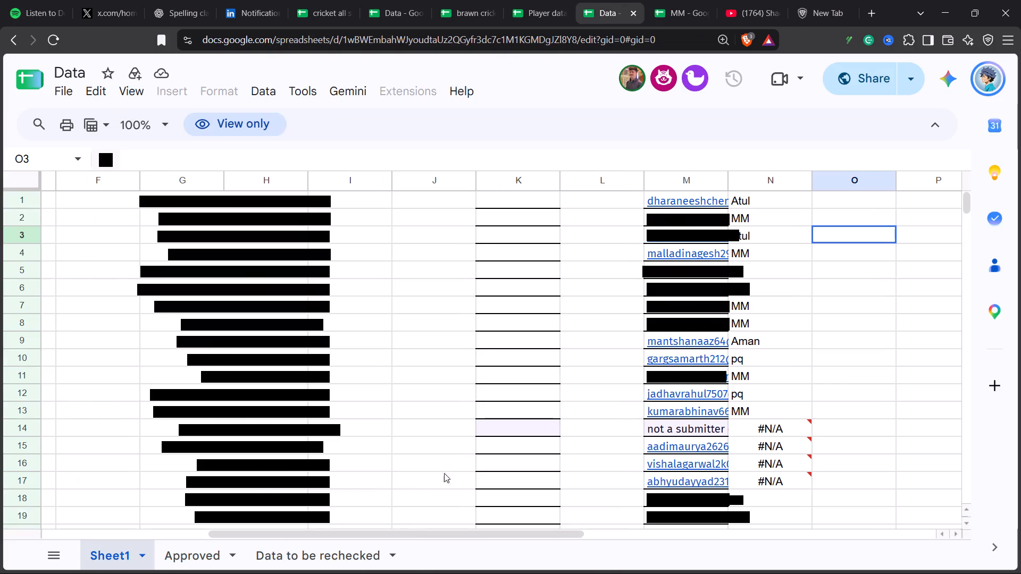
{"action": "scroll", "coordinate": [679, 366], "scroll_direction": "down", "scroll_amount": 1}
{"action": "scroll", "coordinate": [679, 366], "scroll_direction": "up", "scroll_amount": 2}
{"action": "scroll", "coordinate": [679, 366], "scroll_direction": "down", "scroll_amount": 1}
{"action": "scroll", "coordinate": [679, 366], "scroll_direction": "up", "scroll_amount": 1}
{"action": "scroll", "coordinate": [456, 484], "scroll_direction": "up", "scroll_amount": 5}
Search Sheet1 of the Data spreadsheet for the copied e-mail, then close the search.
{"action": "left_click_drag", "start_coordinate": [349, 536], "coordinate": [356, 536]}
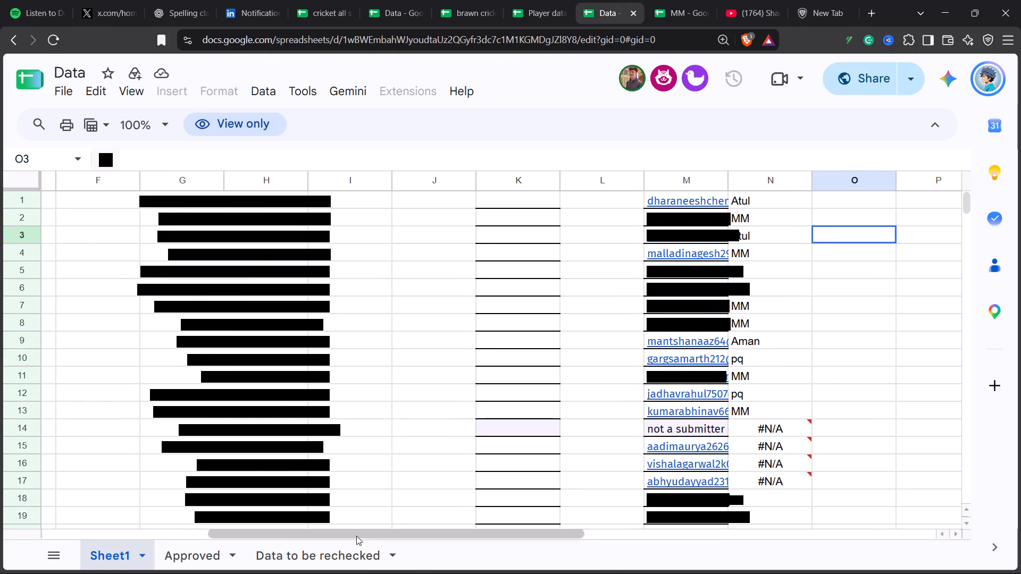
{"action": "left_click_drag", "start_coordinate": [356, 536], "coordinate": [112, 552]}
{"action": "scroll", "coordinate": [93, 417], "scroll_direction": "down", "scroll_amount": 1}
{"action": "scroll", "coordinate": [93, 417], "scroll_direction": "up", "scroll_amount": 2}
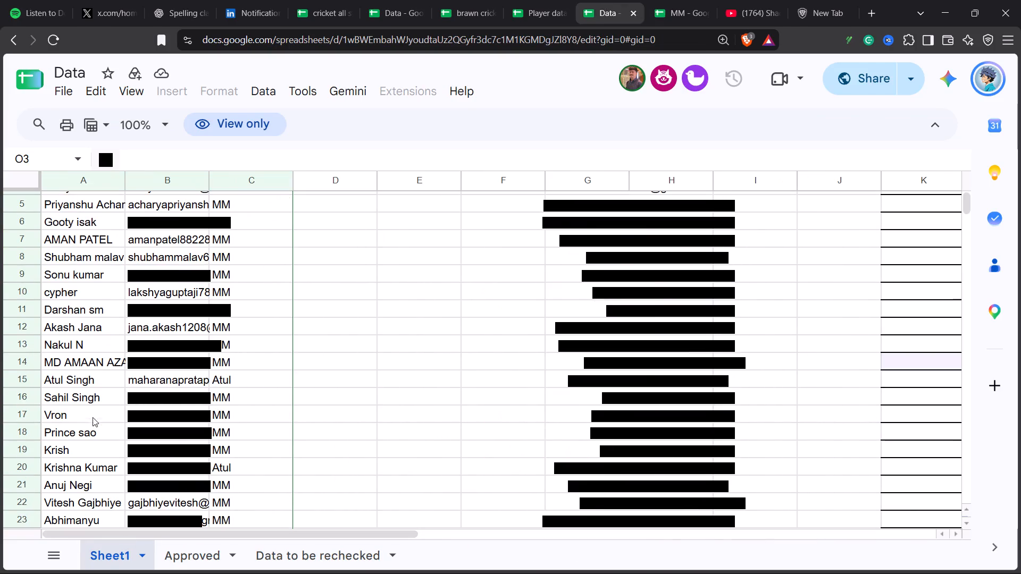
{"action": "left_click", "coordinate": [405, 375]}
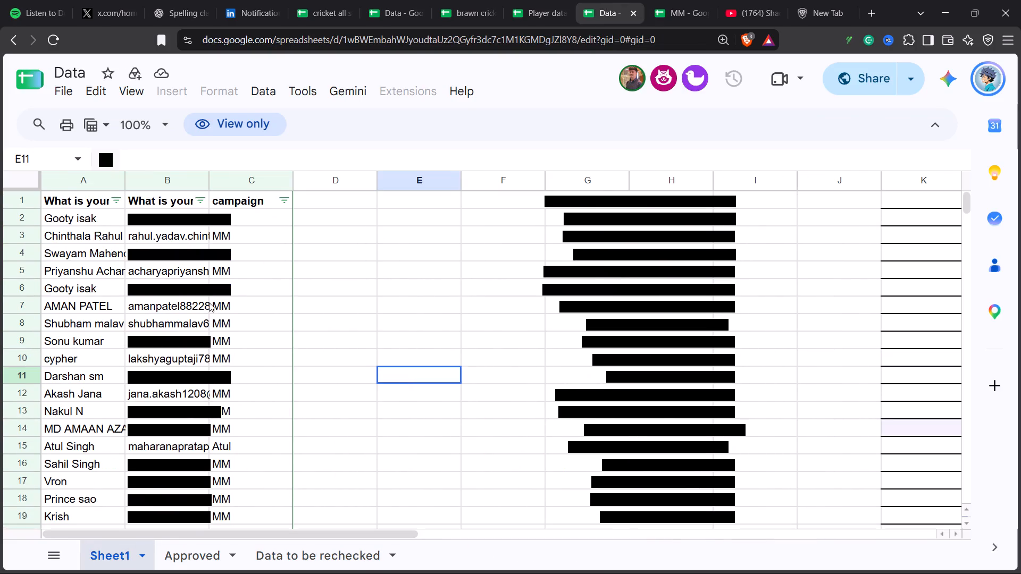
{"action": "key", "text": "ctrl+f"}
{"action": "key", "text": "ctrl+v"}
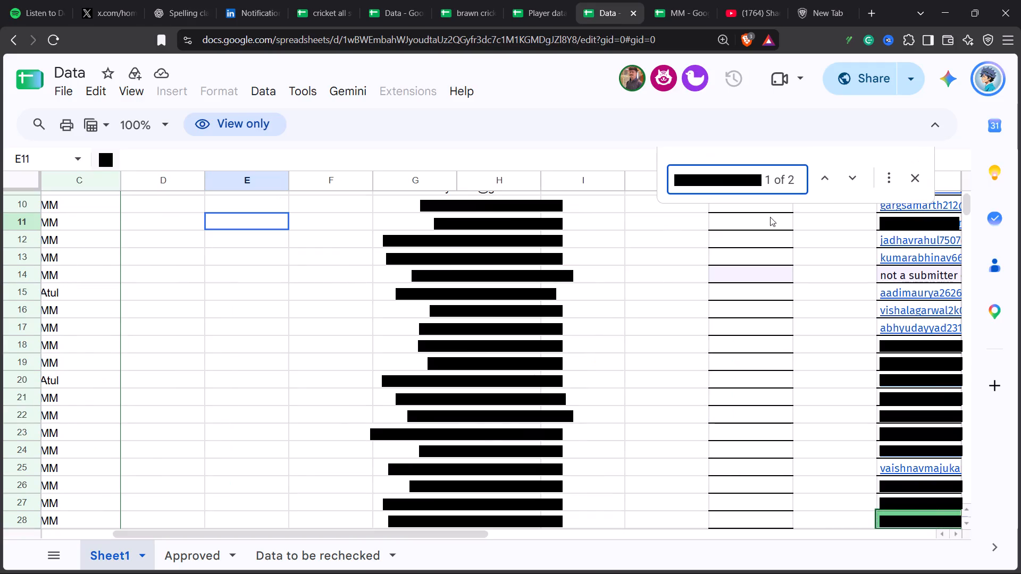
{"action": "left_click", "coordinate": [911, 179]}
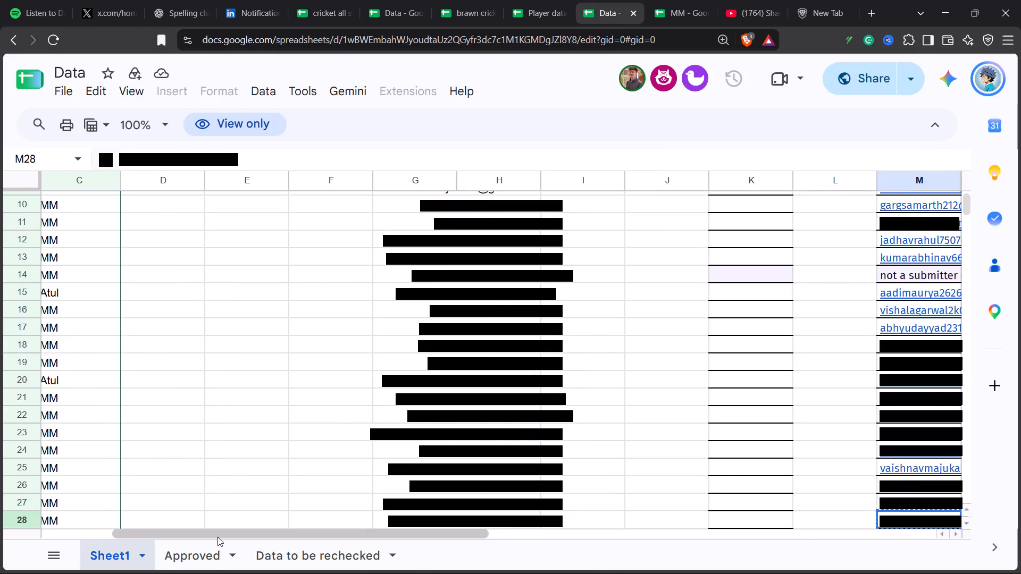
Examine the names, e-mails and campaigns in columns A to C of Sheet1 against the e-mails and lookups in columns G to I.
{"action": "left_click_drag", "start_coordinate": [217, 537], "coordinate": [0, 537]}
{"action": "left_click", "coordinate": [157, 437]}
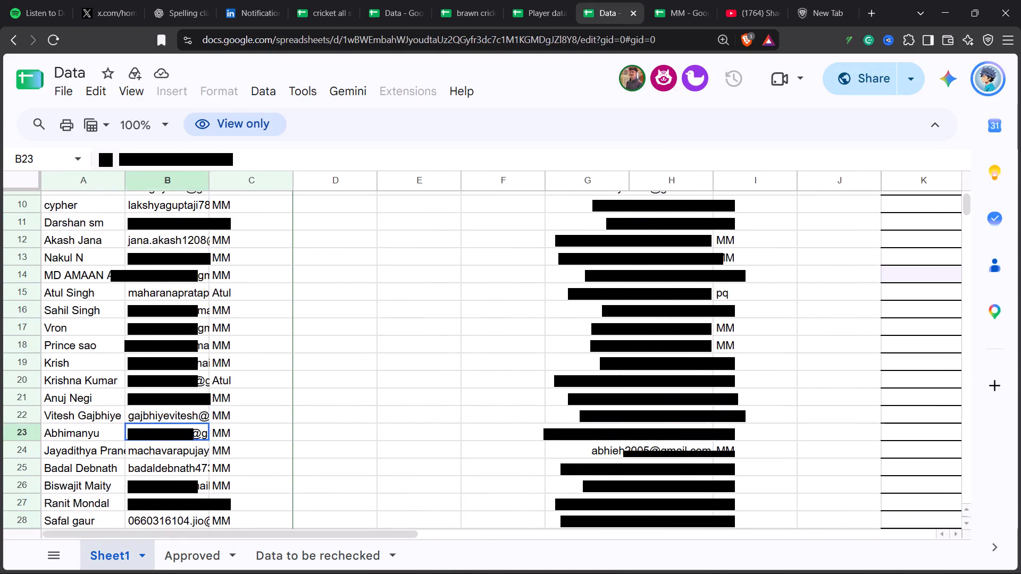
{"action": "scroll", "coordinate": [239, 412], "scroll_direction": "down", "scroll_amount": 5}
{"action": "scroll", "coordinate": [244, 426], "scroll_direction": "up", "scroll_amount": 1}
{"action": "scroll", "coordinate": [244, 426], "scroll_direction": "down", "scroll_amount": 9}
{"action": "scroll", "coordinate": [736, 428], "scroll_direction": "up", "scroll_amount": 7}
{"action": "scroll", "coordinate": [737, 426], "scroll_direction": "down", "scroll_amount": 1}
{"action": "scroll", "coordinate": [737, 426], "scroll_direction": "up", "scroll_amount": 1}
{"action": "left_click", "coordinate": [618, 285]}
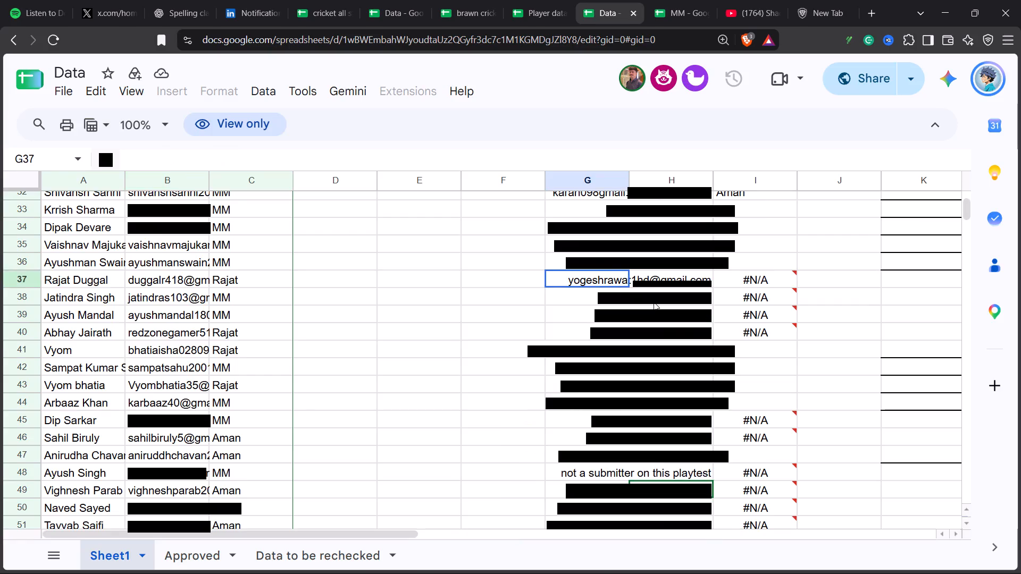
{"action": "scroll", "coordinate": [267, 336], "scroll_direction": "down", "scroll_amount": 1}
{"action": "scroll", "coordinate": [265, 335], "scroll_direction": "up", "scroll_amount": 3}
{"action": "scroll", "coordinate": [188, 327], "scroll_direction": "down", "scroll_amount": 1}
{"action": "scroll", "coordinate": [188, 327], "scroll_direction": "up", "scroll_amount": 1}
{"action": "scroll", "coordinate": [179, 319], "scroll_direction": "down", "scroll_amount": 1}
{"action": "scroll", "coordinate": [179, 319], "scroll_direction": "up", "scroll_amount": 7}
{"action": "scroll", "coordinate": [183, 316], "scroll_direction": "down", "scroll_amount": 1}
{"action": "scroll", "coordinate": [189, 307], "scroll_direction": "up", "scroll_amount": 2}
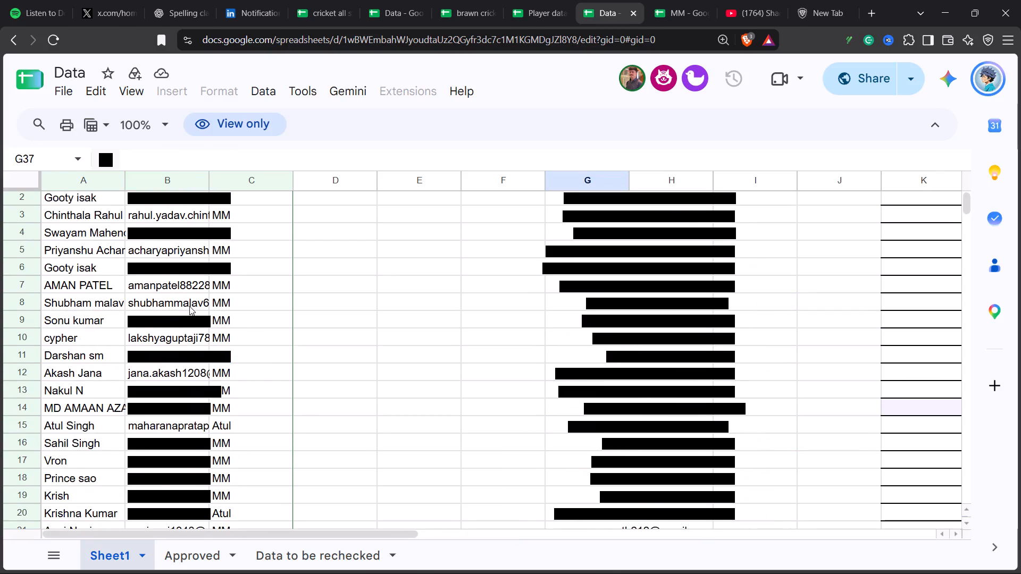
{"action": "scroll", "coordinate": [316, 282], "scroll_direction": "up", "scroll_amount": 5}
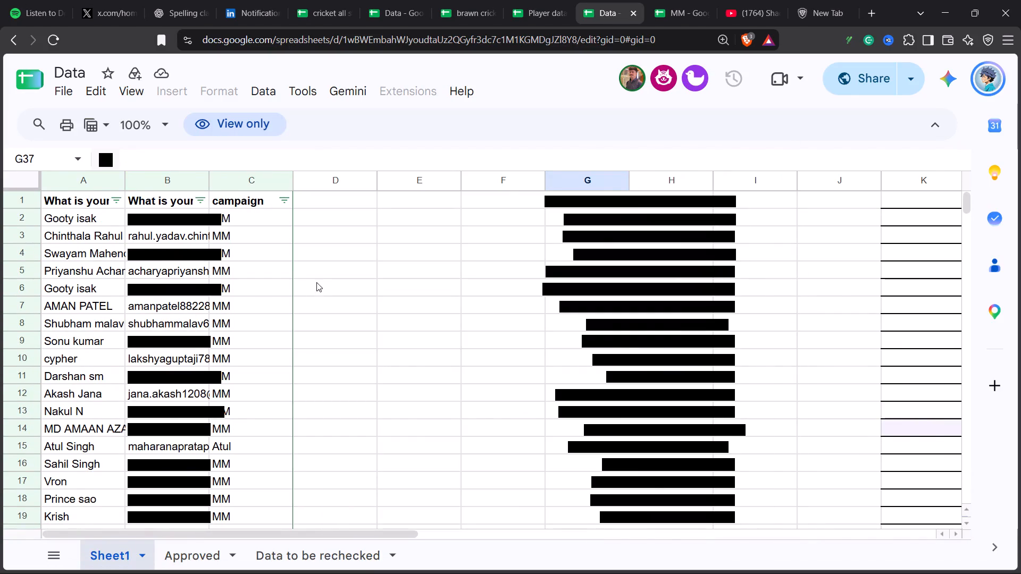
Search Sheet1 for "aadi", then close the search.
{"action": "key", "text": "ctrl+f"}
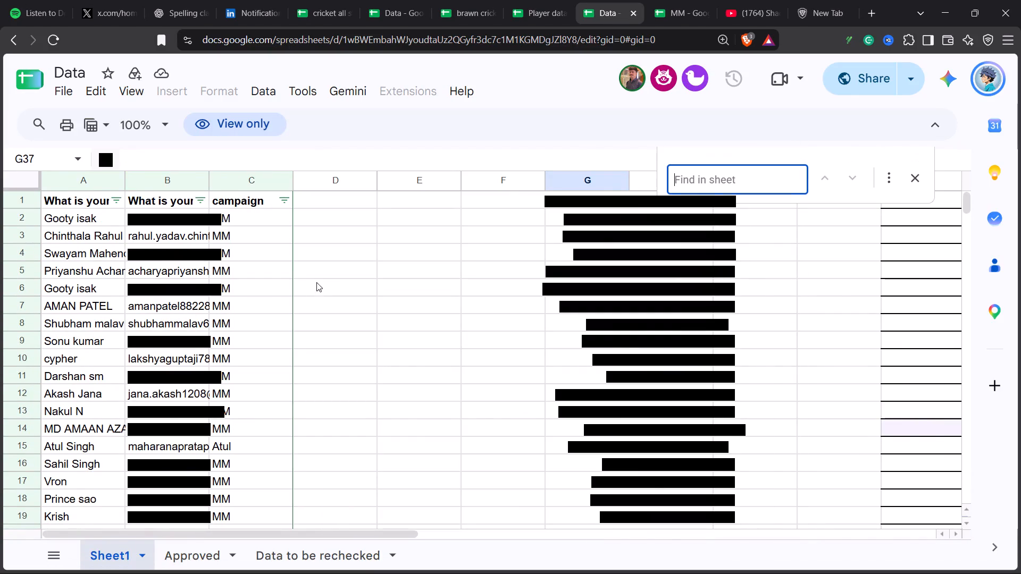
{"action": "type", "text": "an"}
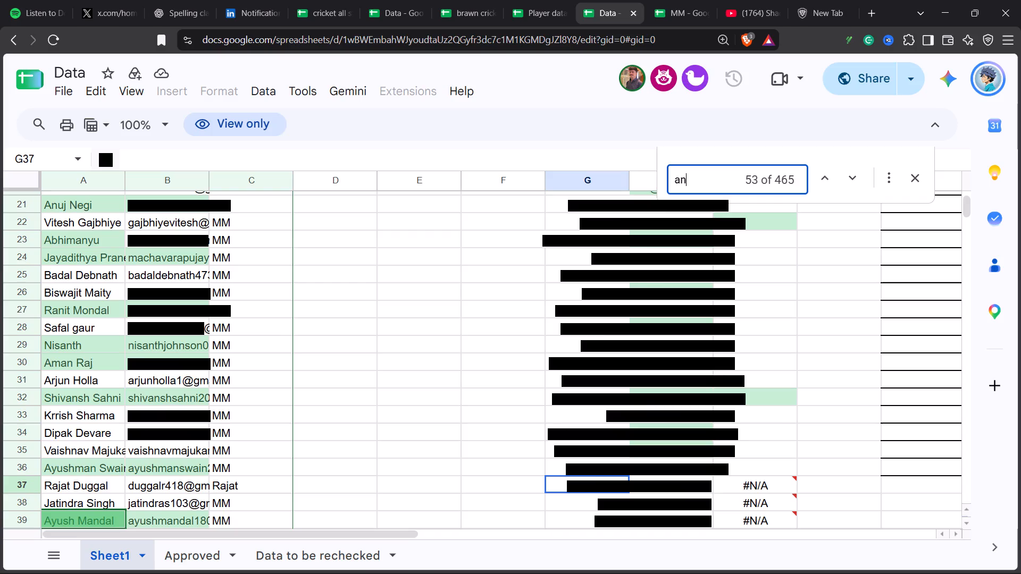
{"action": "key", "text": "BackSpace"}
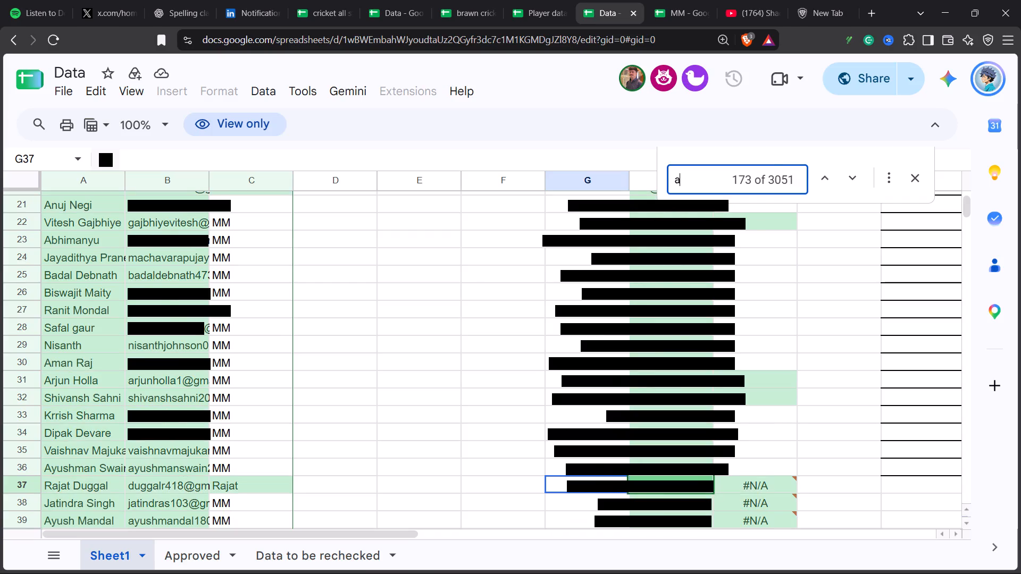
{"action": "type", "text": "aa"}
{"action": "key", "text": "Insert"}
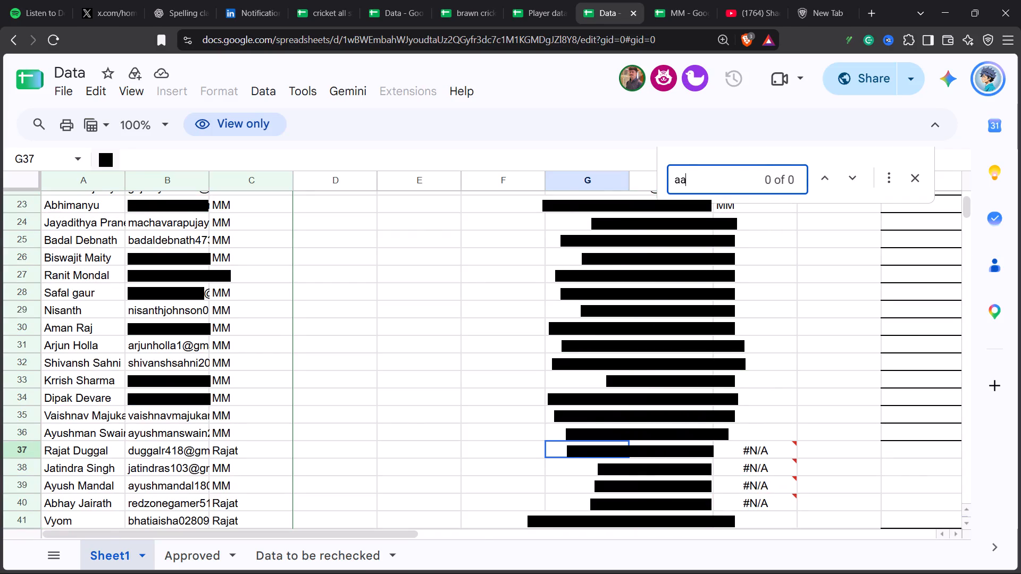
{"action": "key", "text": "BackSpace"}
{"action": "type", "text": "di"}
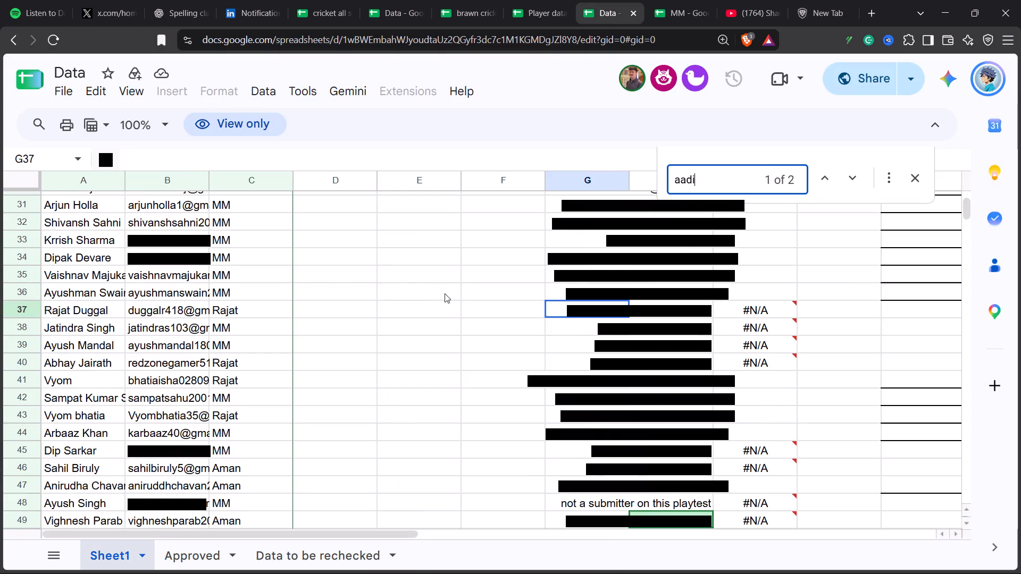
{"action": "left_click", "coordinate": [905, 179]}
{"action": "left_click", "coordinate": [915, 176]}
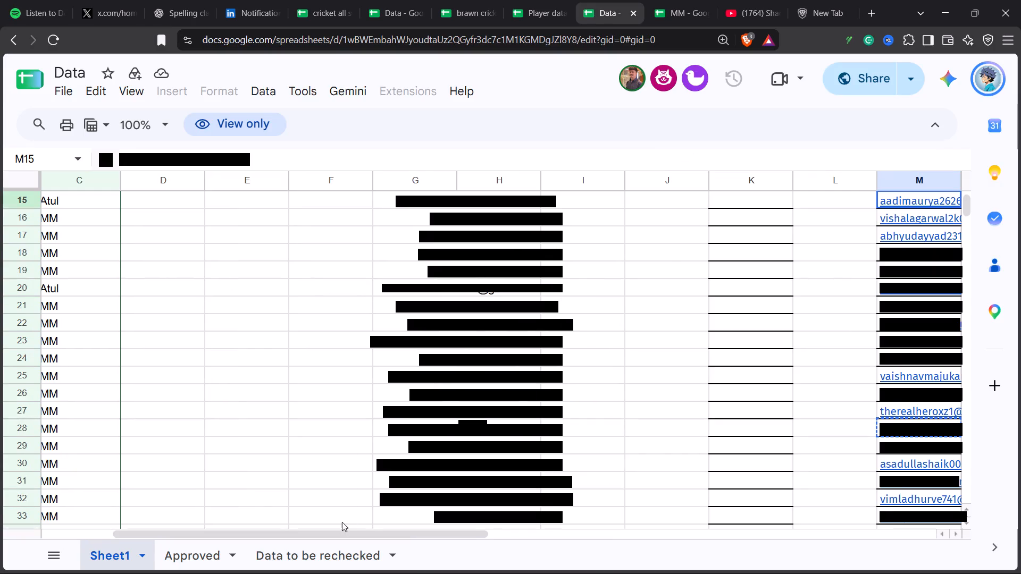
Return to the first columns of Sheet1 and try to open the filter on the campaign column.
{"action": "left_click", "coordinate": [340, 538]}
{"action": "left_click_drag", "start_coordinate": [338, 534], "coordinate": [188, 539]}
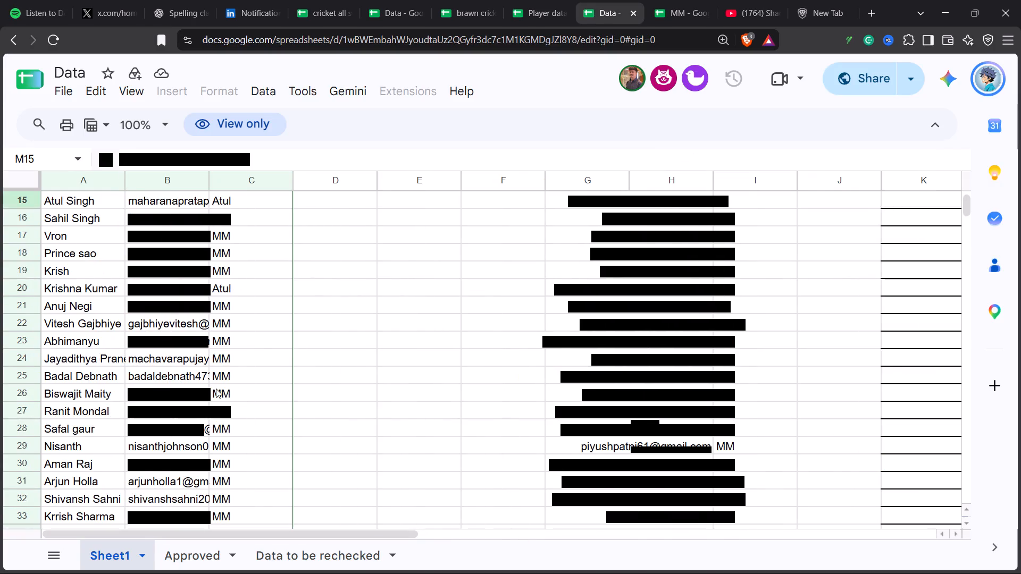
{"action": "scroll", "coordinate": [430, 456], "scroll_direction": "down", "scroll_amount": 1}
{"action": "scroll", "coordinate": [253, 431], "scroll_direction": "up", "scroll_amount": 1}
{"action": "scroll", "coordinate": [253, 431], "scroll_direction": "down", "scroll_amount": 1}
{"action": "scroll", "coordinate": [253, 431], "scroll_direction": "up", "scroll_amount": 6}
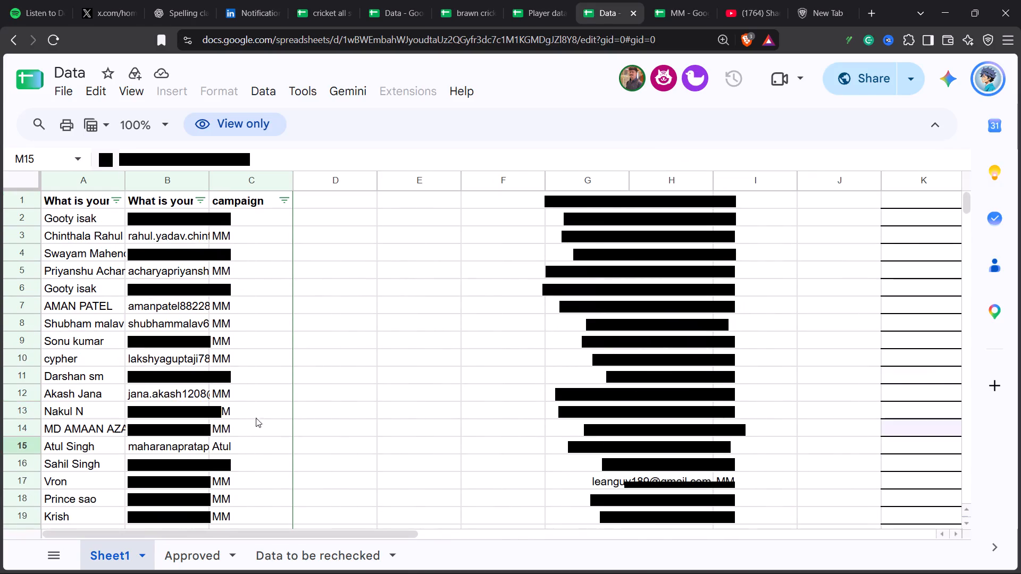
{"action": "scroll", "coordinate": [256, 418], "scroll_direction": "up", "scroll_amount": 4}
{"action": "left_click", "coordinate": [284, 200]}
{"action": "left_click", "coordinate": [283, 197]}
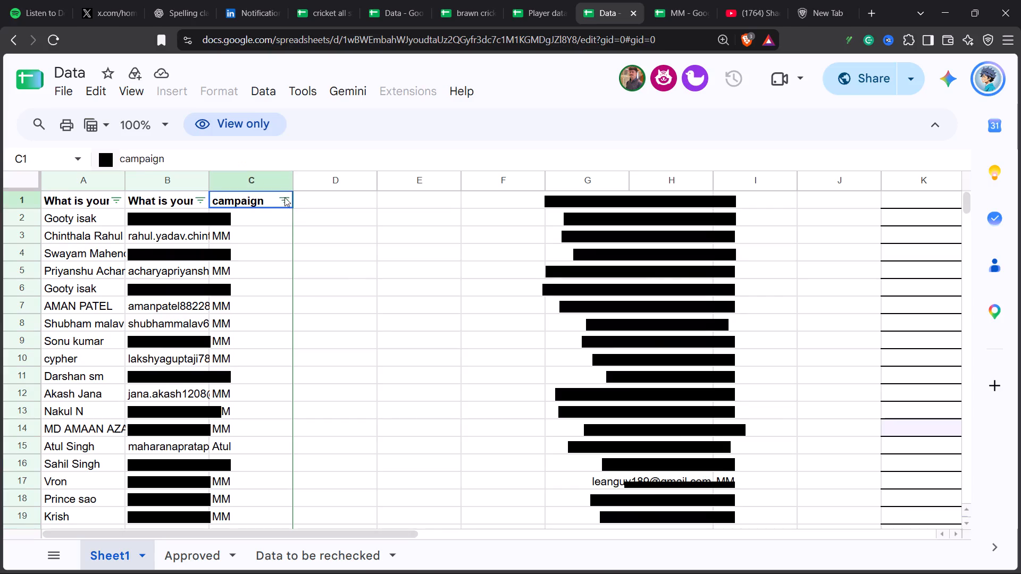
Review the names, e-mails and campaign entries down the rows of Sheet1, then return to the first row.
{"action": "left_click", "coordinate": [349, 325]}
{"action": "scroll", "coordinate": [279, 414], "scroll_direction": "up", "scroll_amount": 1}
{"action": "scroll", "coordinate": [279, 415], "scroll_direction": "down", "scroll_amount": 4}
{"action": "scroll", "coordinate": [280, 416], "scroll_direction": "up", "scroll_amount": 1}
{"action": "scroll", "coordinate": [280, 416], "scroll_direction": "down", "scroll_amount": 5}
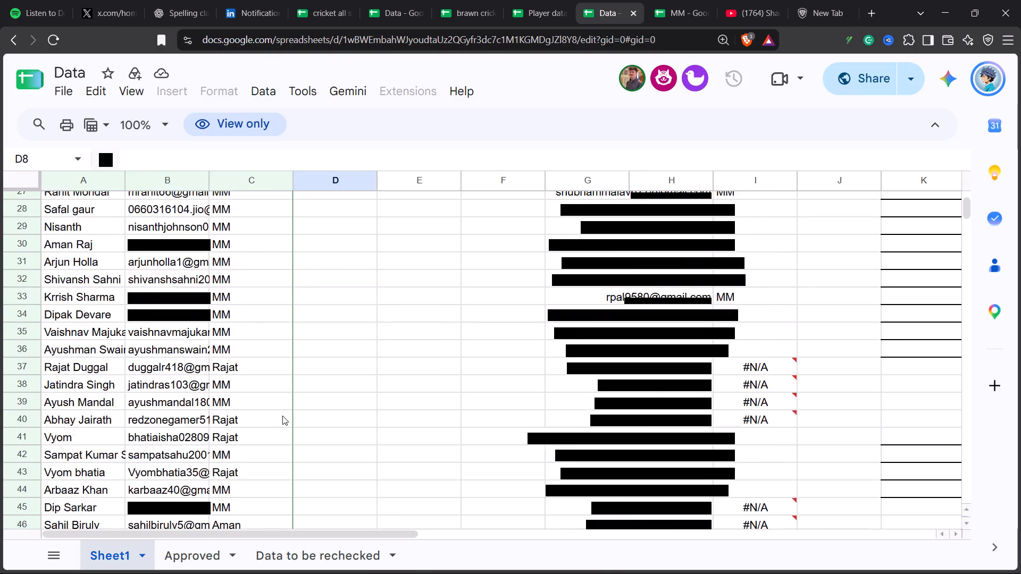
{"action": "scroll", "coordinate": [282, 416], "scroll_direction": "down", "scroll_amount": 20}
{"action": "scroll", "coordinate": [282, 416], "scroll_direction": "down", "scroll_amount": 12}
{"action": "scroll", "coordinate": [284, 419], "scroll_direction": "up", "scroll_amount": 1}
{"action": "scroll", "coordinate": [284, 419], "scroll_direction": "down", "scroll_amount": 9}
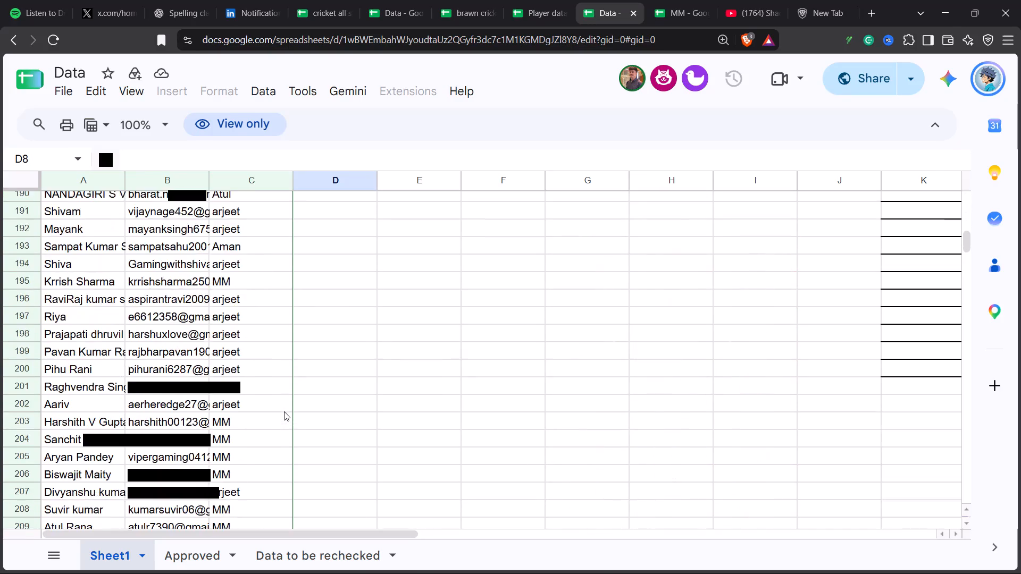
{"action": "scroll", "coordinate": [284, 411], "scroll_direction": "down", "scroll_amount": 17}
{"action": "scroll", "coordinate": [287, 406], "scroll_direction": "down", "scroll_amount": 15}
{"action": "scroll", "coordinate": [288, 406], "scroll_direction": "up", "scroll_amount": 1}
{"action": "scroll", "coordinate": [288, 406], "scroll_direction": "down", "scroll_amount": 5}
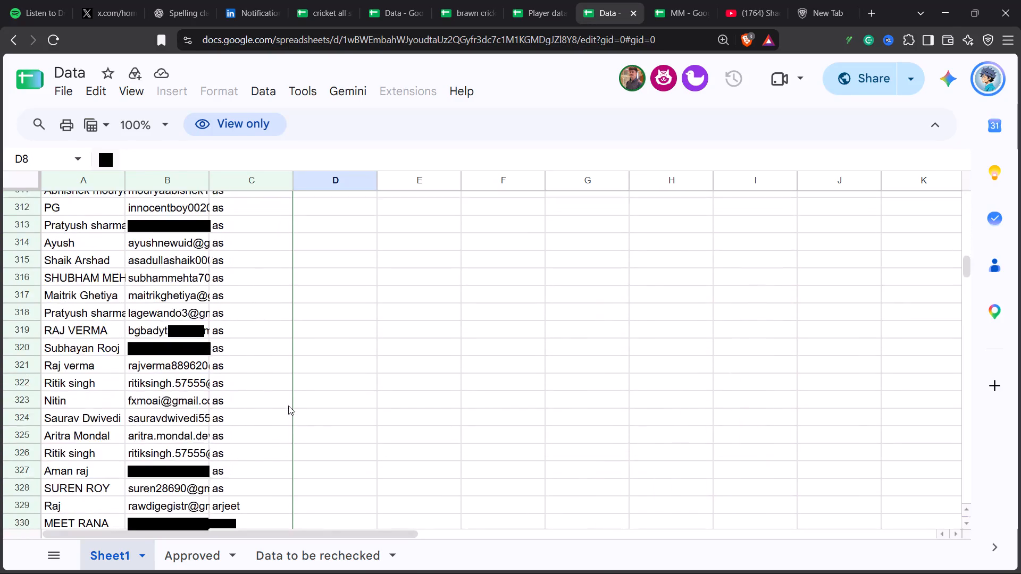
{"action": "scroll", "coordinate": [288, 406], "scroll_direction": "down", "scroll_amount": 15}
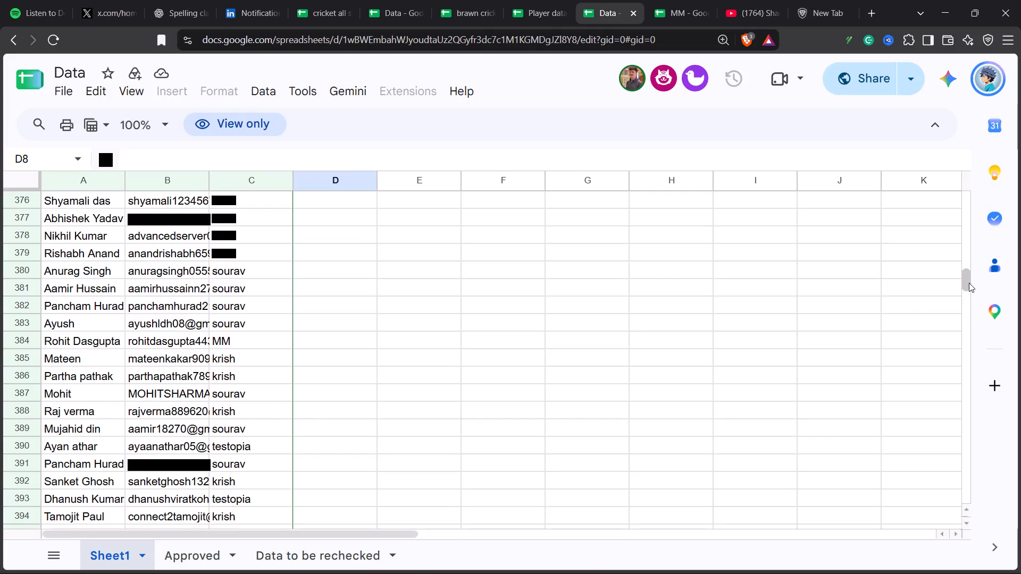
{"action": "left_click_drag", "start_coordinate": [969, 283], "coordinate": [971, 316]}
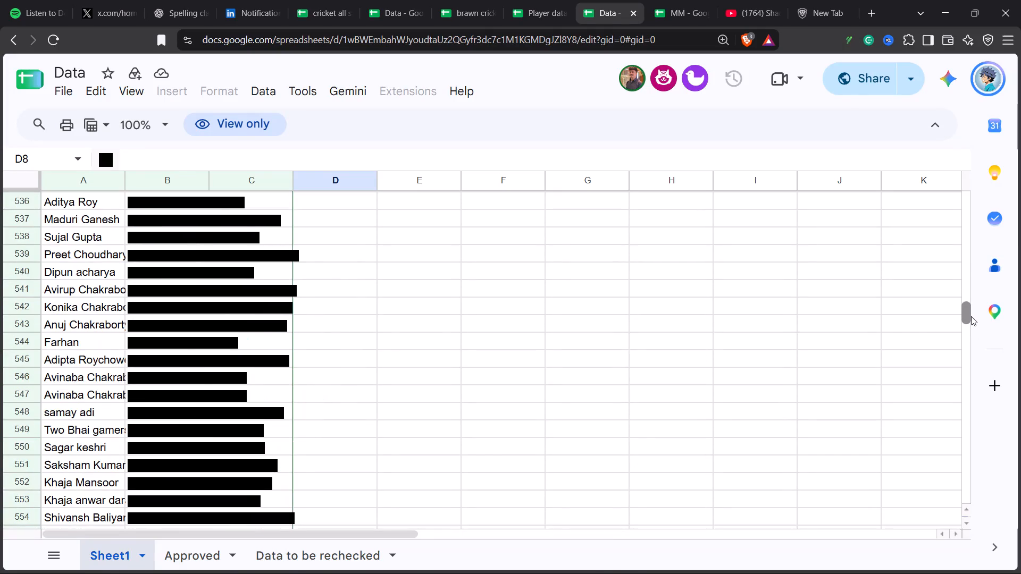
{"action": "left_click_drag", "start_coordinate": [971, 316], "coordinate": [972, 320]}
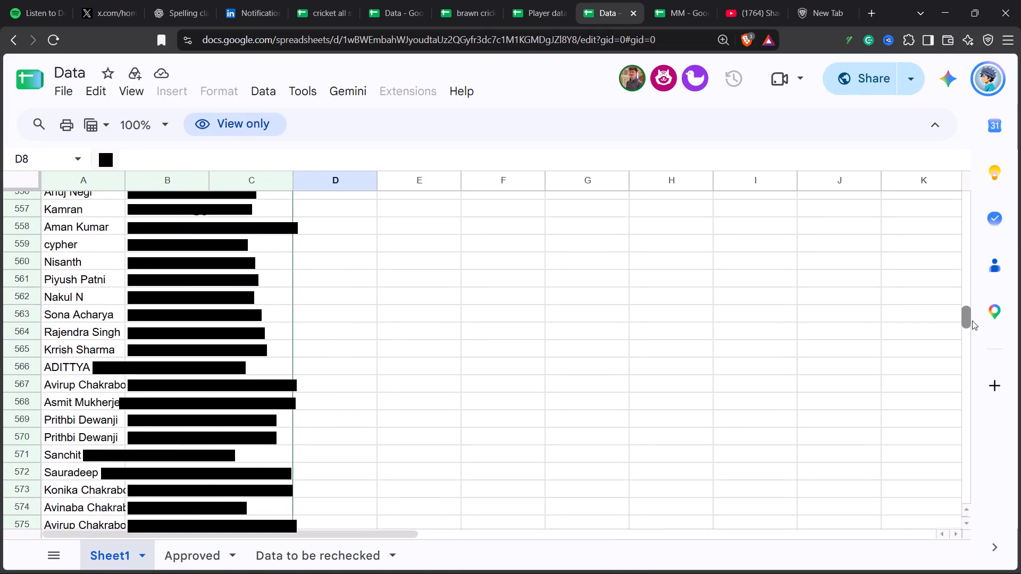
{"action": "left_click_drag", "start_coordinate": [972, 320], "coordinate": [970, 204]}
{"action": "left_click_drag", "start_coordinate": [966, 171], "coordinate": [950, 131]}
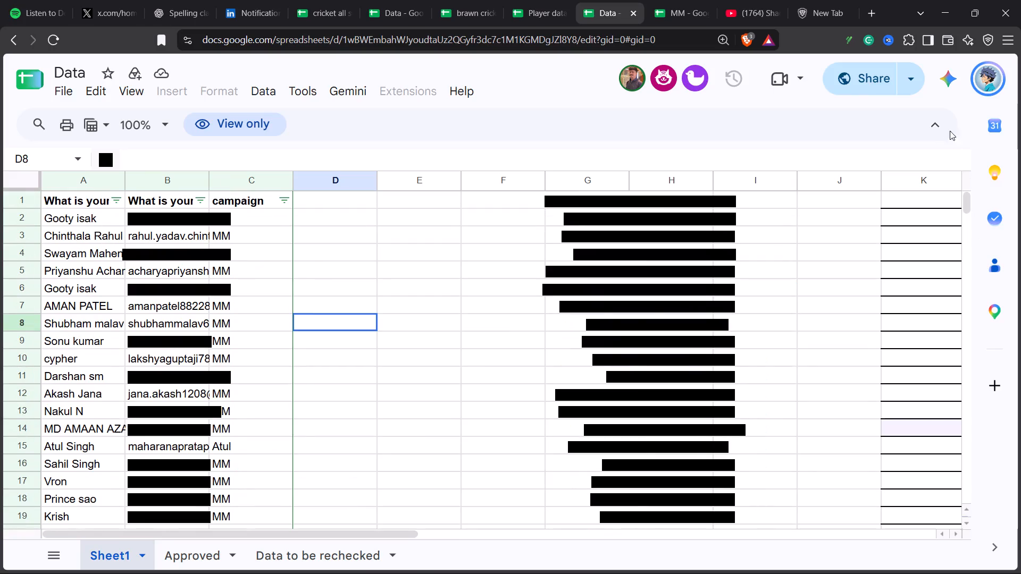
{"action": "left_click_drag", "start_coordinate": [950, 131], "coordinate": [900, 107]}
Search Sheet1 for "engi", select the matching e-mail in B57 and go to the other match in column M.
{"action": "key", "text": "ctrl+f"}
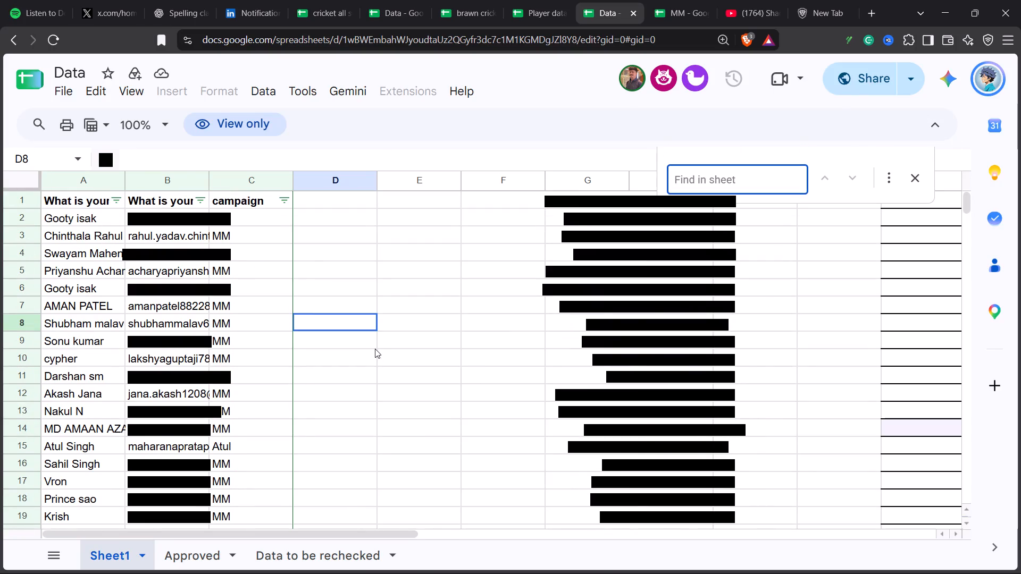
{"action": "type", "text": "engi"}
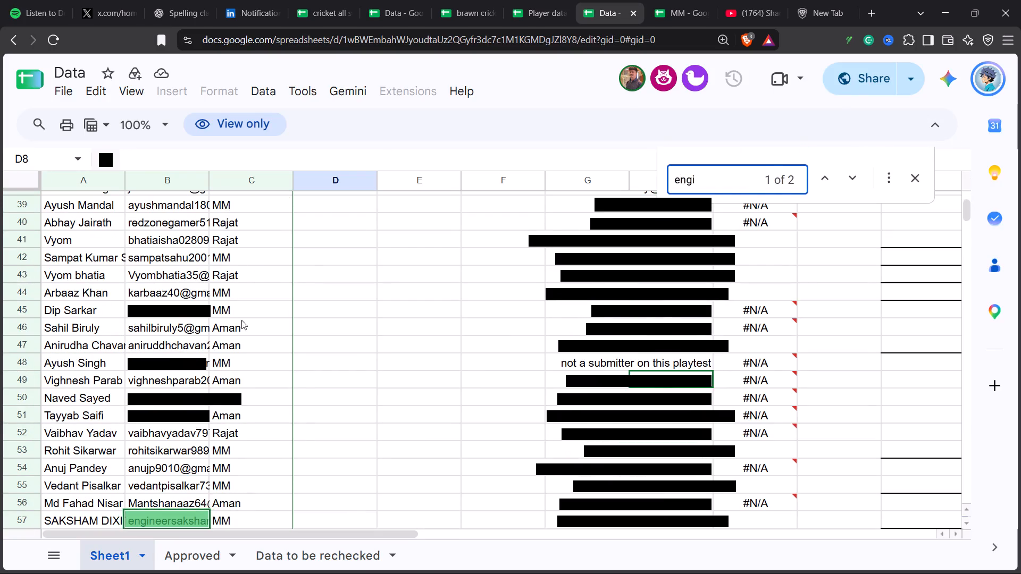
{"action": "left_click", "coordinate": [170, 527]}
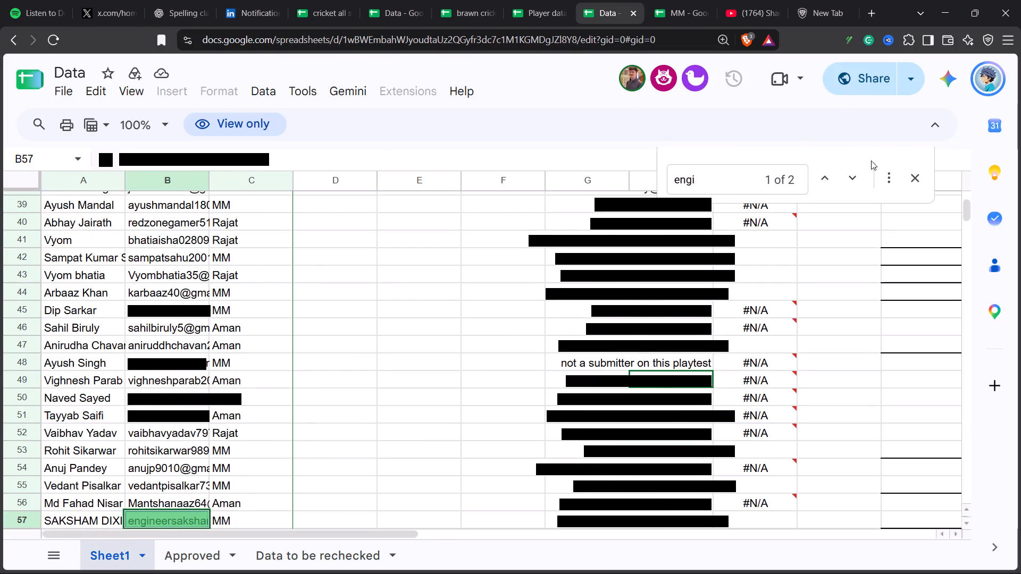
{"action": "left_click", "coordinate": [831, 170]}
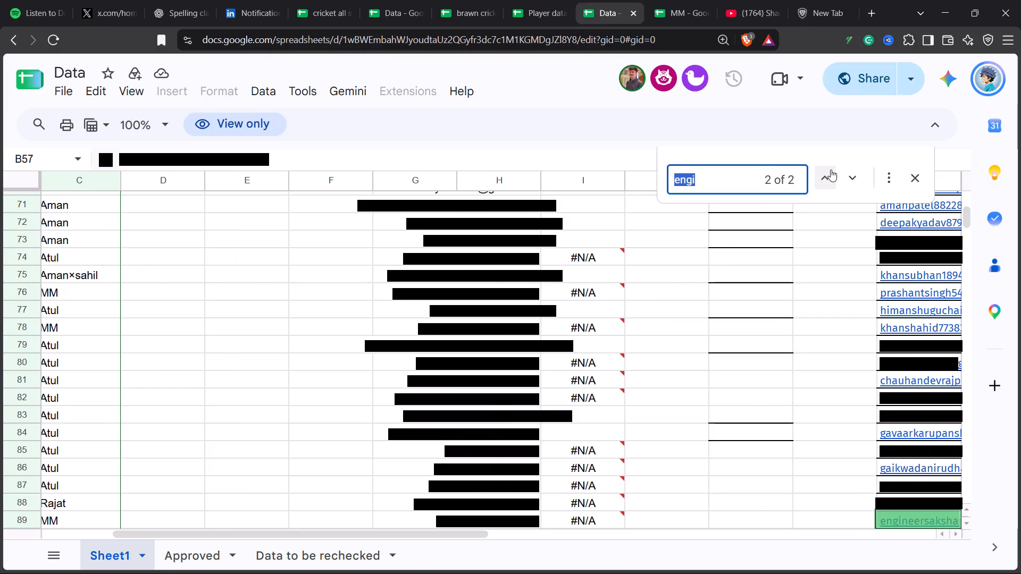
{"action": "left_click", "coordinate": [831, 170]}
{"action": "left_click", "coordinate": [831, 170]}
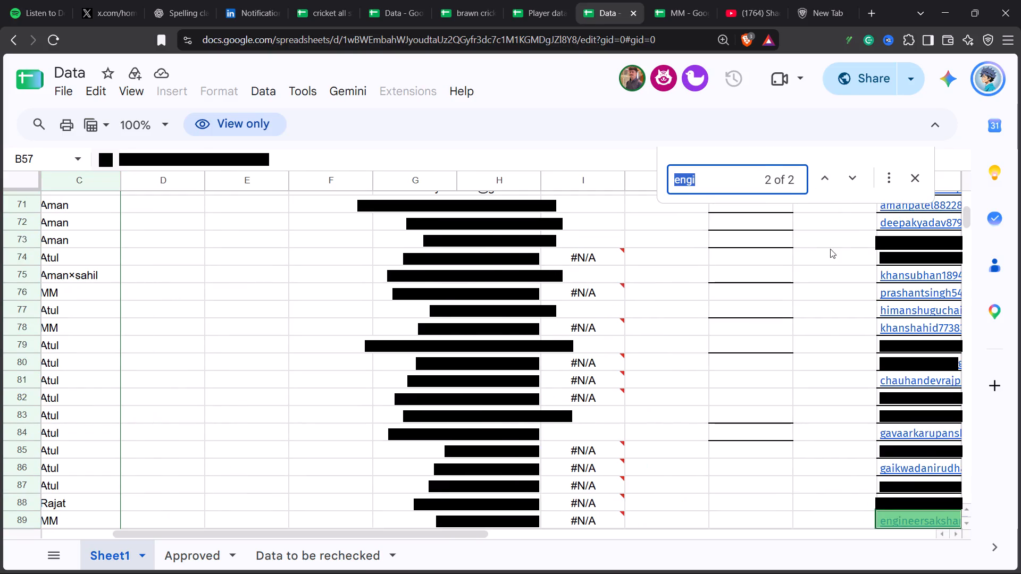
Inspect the VLOOKUP in N89 beside the matching e-mail in M89, closing the search.
{"action": "left_click_drag", "start_coordinate": [439, 537], "coordinate": [546, 543]}
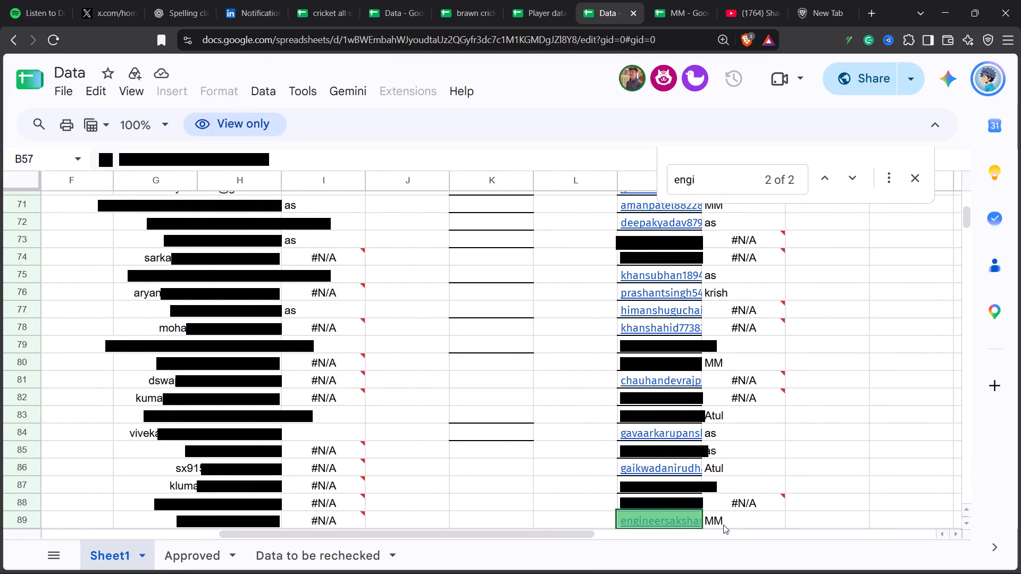
{"action": "left_click", "coordinate": [723, 524]}
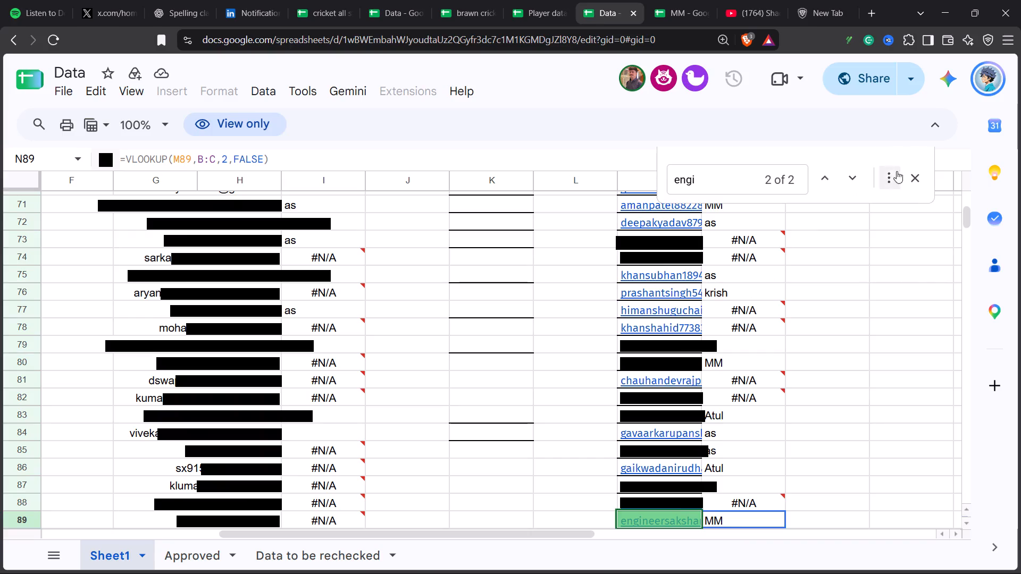
{"action": "left_click", "coordinate": [915, 176]}
{"action": "left_click", "coordinate": [720, 518]}
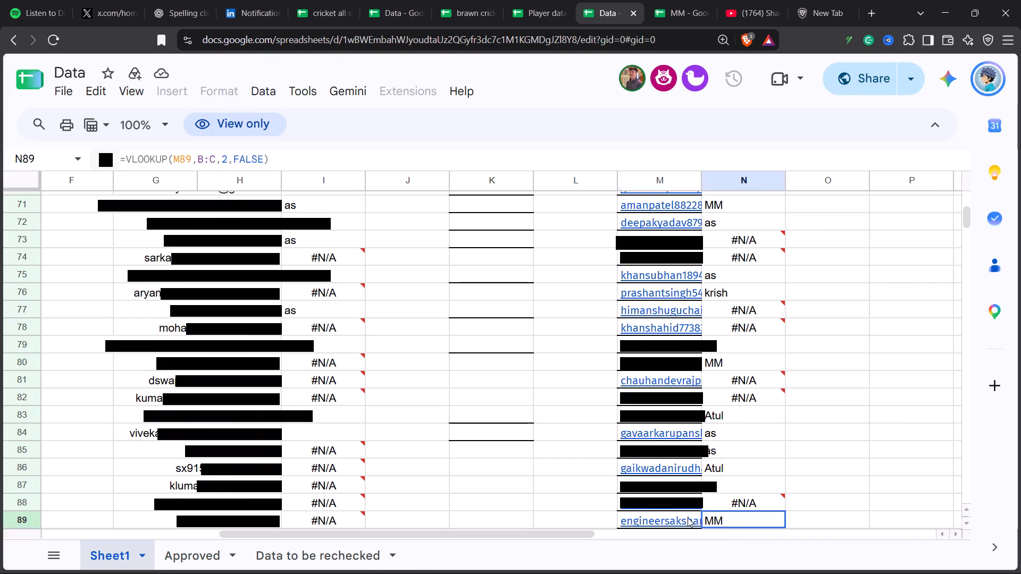
{"action": "left_click", "coordinate": [688, 518]}
{"action": "left_click", "coordinate": [721, 520]}
{"action": "left_click", "coordinate": [689, 522]}
{"action": "left_click", "coordinate": [738, 525]}
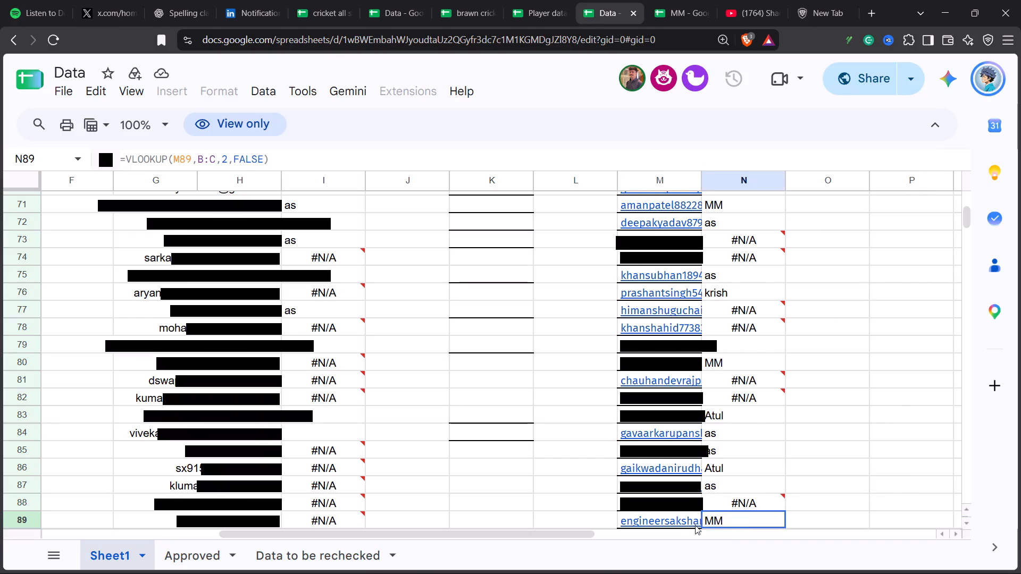
Compare the e-mail in M89 of Sheet1 with its VLOOKUP formula in N89.
{"action": "left_click", "coordinate": [686, 521]}
{"action": "left_click", "coordinate": [733, 522]}
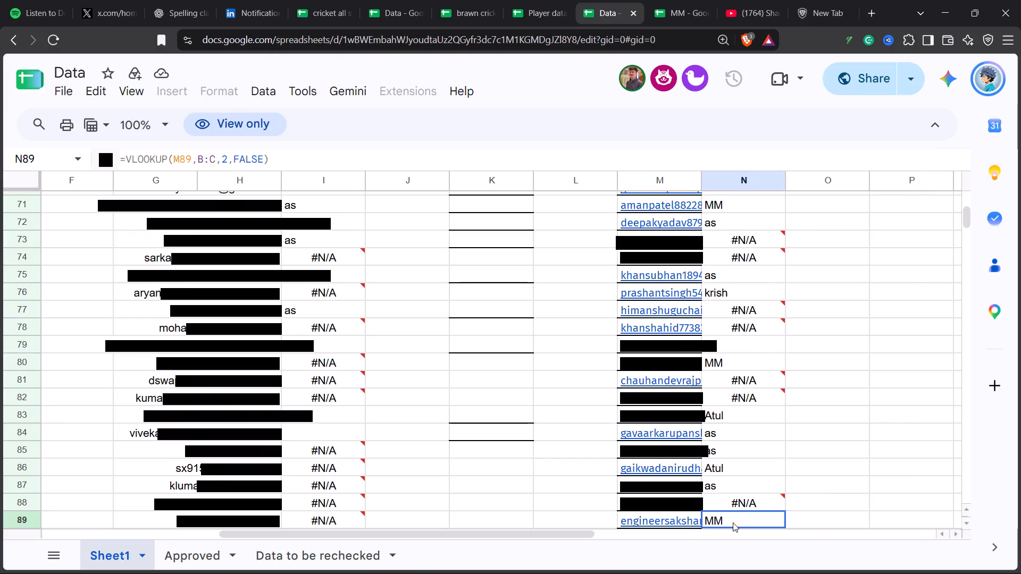
{"action": "left_click", "coordinate": [687, 526]}
{"action": "left_click", "coordinate": [730, 526]}
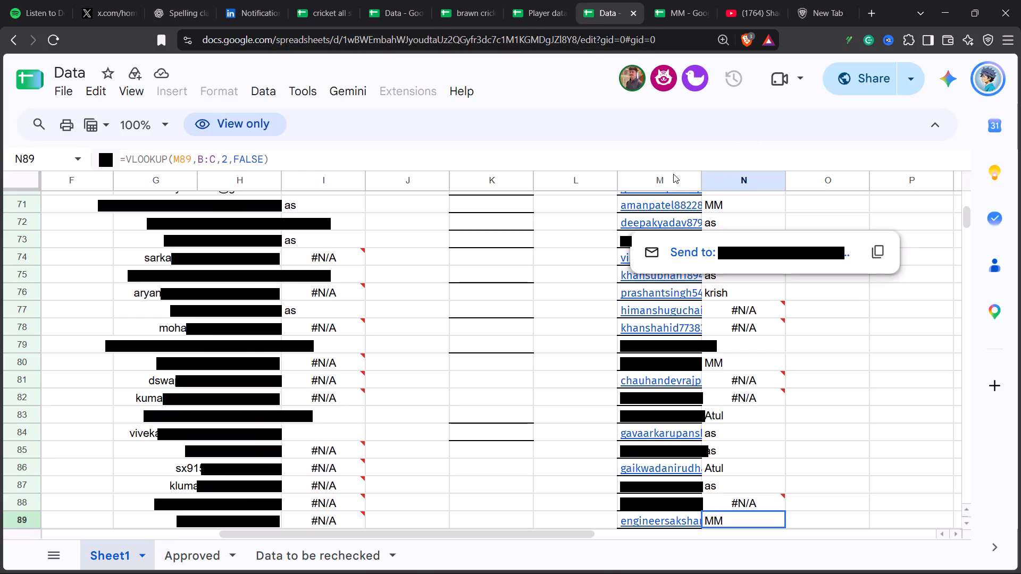
Check the column E e-mails in Sheet4 of cricket all stars data and the MM spreadsheet, ending back in Data's Sheet1.
{"action": "left_click", "coordinate": [398, 0]}
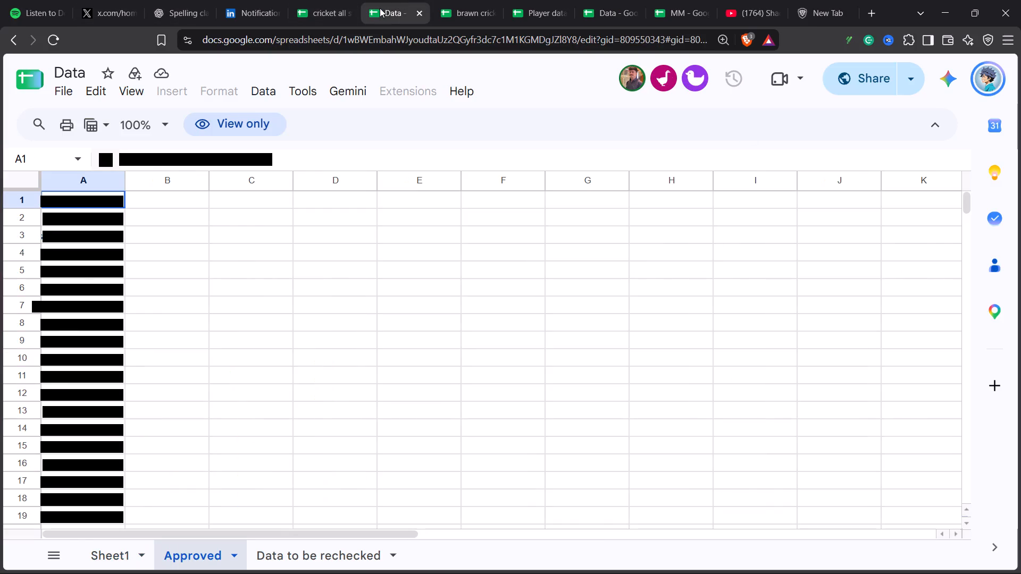
{"action": "left_click", "coordinate": [307, 0]}
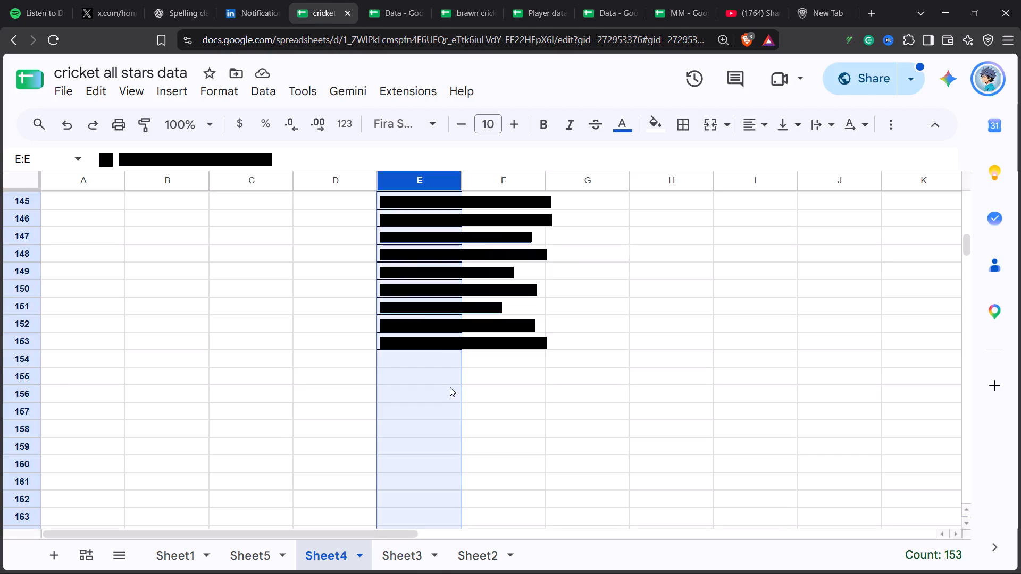
{"action": "scroll", "coordinate": [505, 322], "scroll_direction": "up", "scroll_amount": 7}
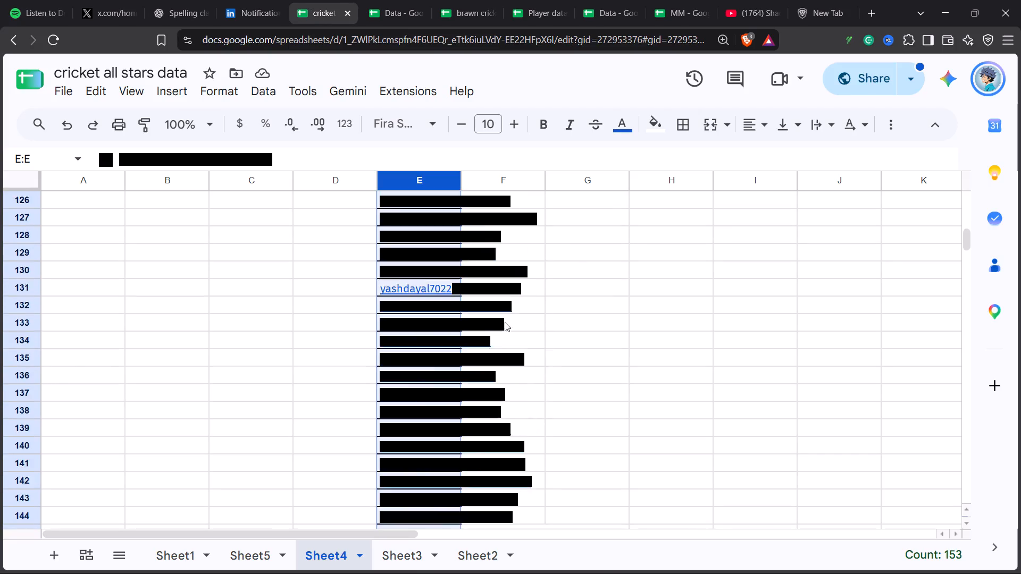
{"action": "scroll", "coordinate": [505, 322], "scroll_direction": "down", "scroll_amount": 1}
{"action": "scroll", "coordinate": [505, 322], "scroll_direction": "up", "scroll_amount": 4}
{"action": "scroll", "coordinate": [505, 322], "scroll_direction": "down", "scroll_amount": 1}
{"action": "left_click", "coordinate": [690, 0]}
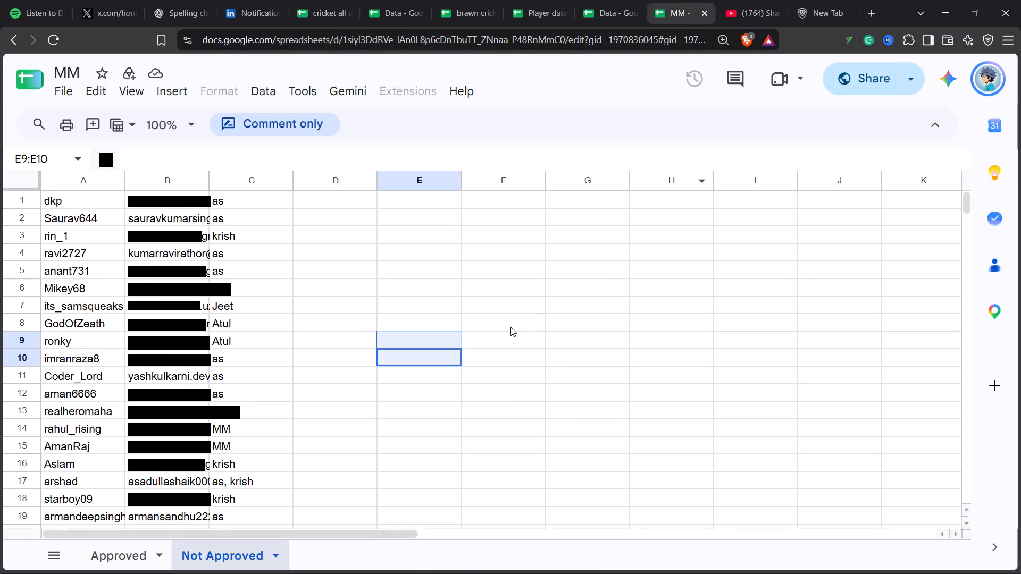
{"action": "left_click", "coordinate": [608, 0]}
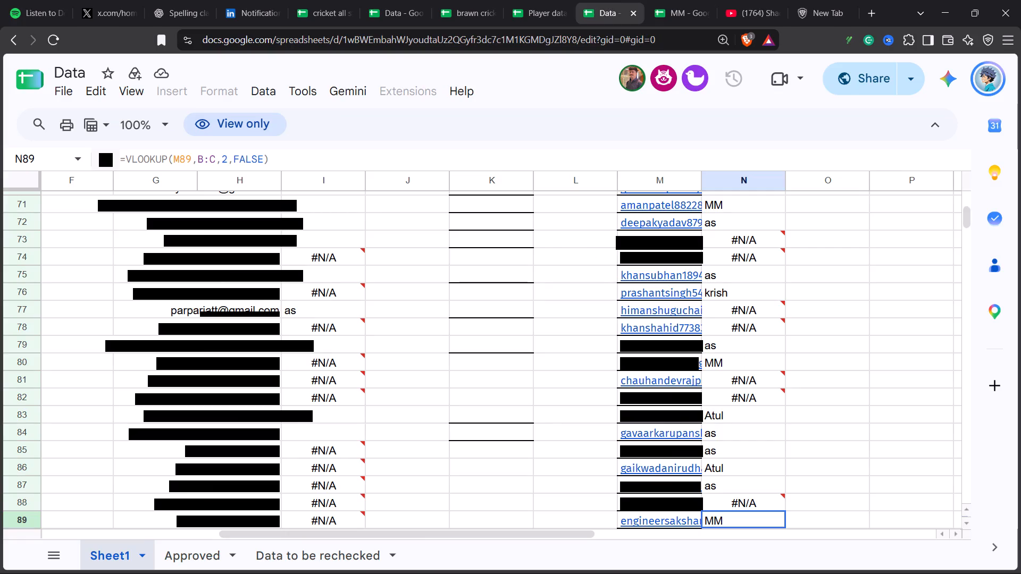
Copy the e-mail in M17 of Sheet1, search the sheet for it, go through its matches and close the search.
{"action": "left_click_drag", "start_coordinate": [966, 217], "coordinate": [948, 166]}
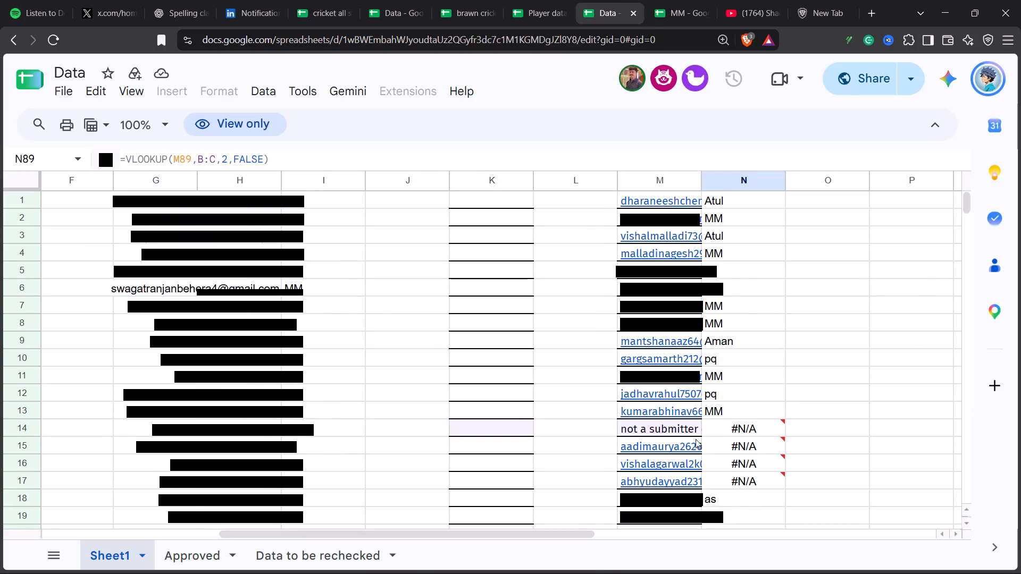
{"action": "left_click", "coordinate": [666, 482]}
{"action": "right_click", "coordinate": [666, 482]}
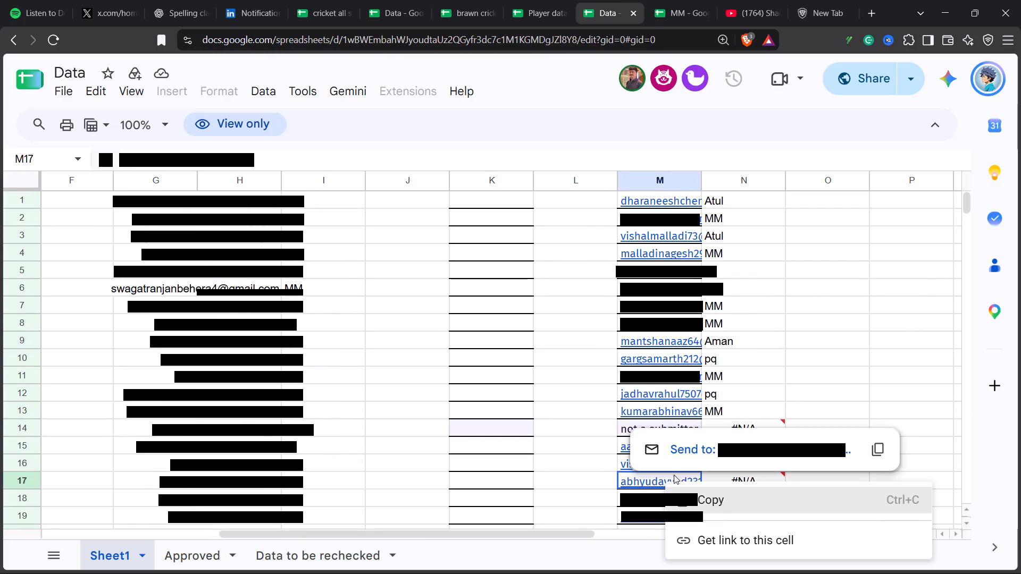
{"action": "left_click", "coordinate": [710, 494]}
{"action": "key", "text": "ctrl+f"}
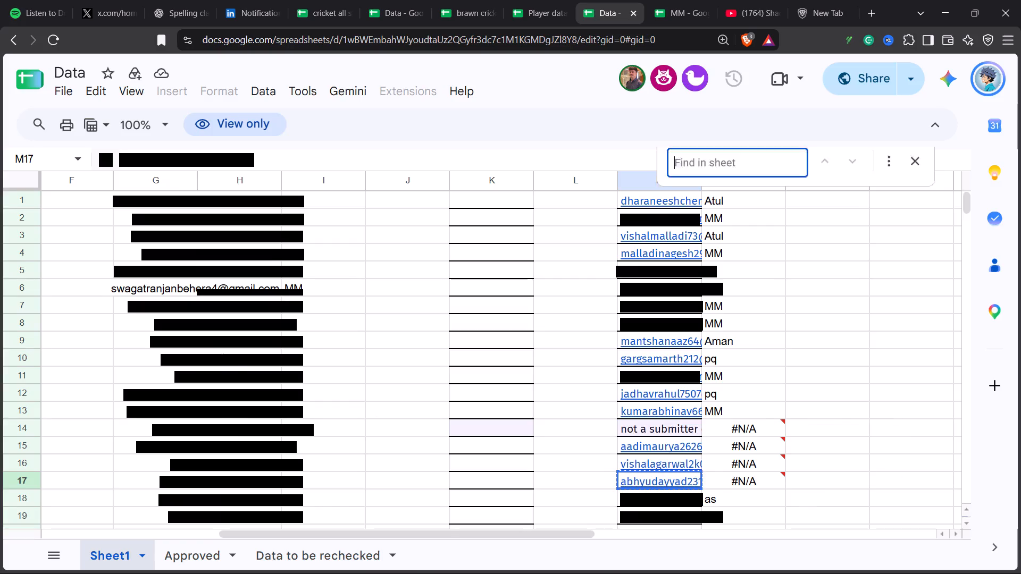
{"action": "key", "text": "ctrl+v"}
{"action": "left_click", "coordinate": [827, 180]}
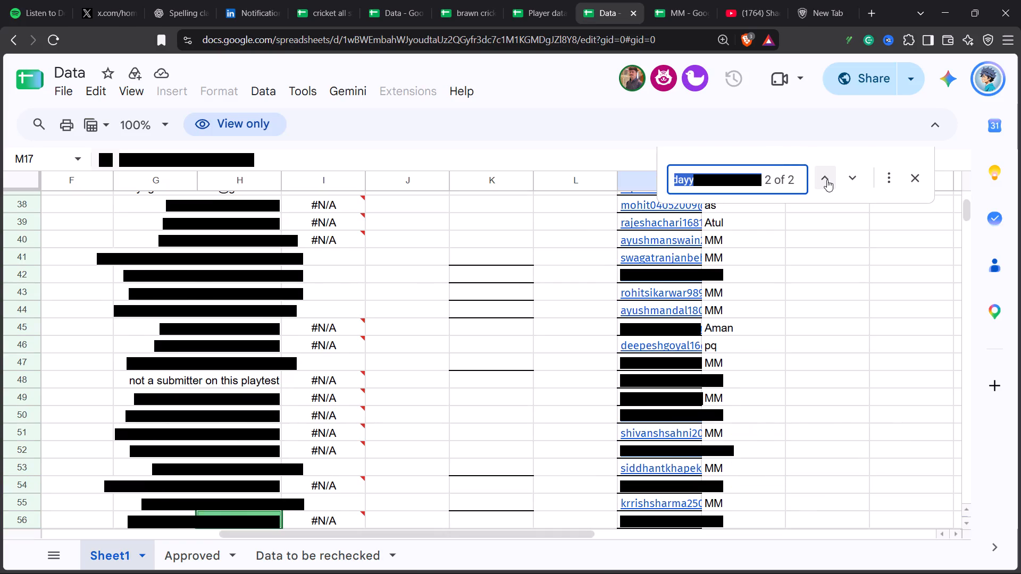
{"action": "left_click", "coordinate": [827, 180]}
{"action": "left_click", "coordinate": [918, 176]}
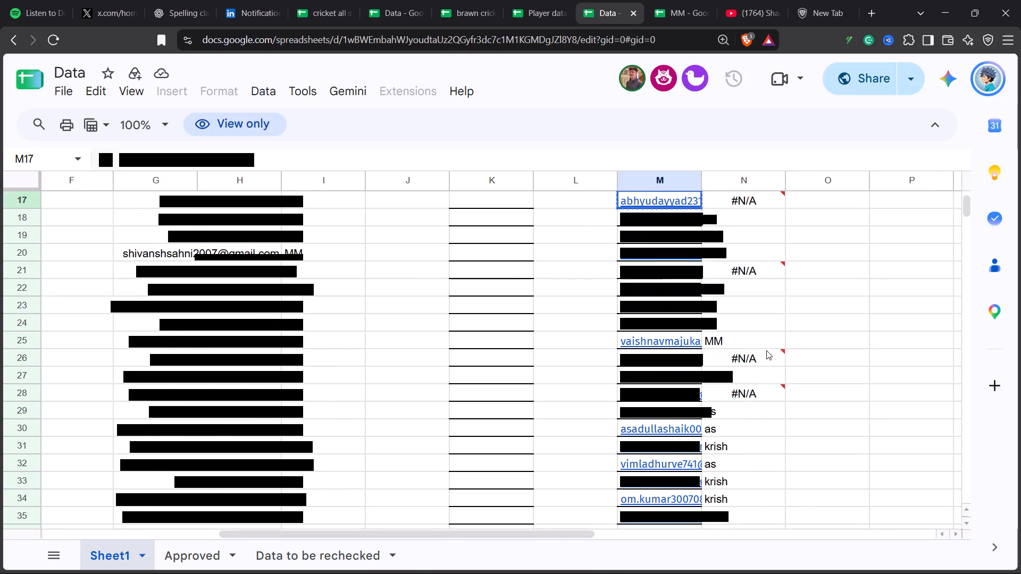
Copy the e-mail in M21, beside an #N/A lookup, search Sheet1 for it, check each match and close the search.
{"action": "scroll", "coordinate": [766, 350], "scroll_direction": "up", "scroll_amount": 4}
{"action": "scroll", "coordinate": [766, 350], "scroll_direction": "down", "scroll_amount": 1}
{"action": "scroll", "coordinate": [788, 342], "scroll_direction": "up", "scroll_amount": 1}
{"action": "scroll", "coordinate": [788, 339], "scroll_direction": "down", "scroll_amount": 1}
{"action": "scroll", "coordinate": [788, 338], "scroll_direction": "up", "scroll_amount": 5}
{"action": "scroll", "coordinate": [755, 317], "scroll_direction": "down", "scroll_amount": 1}
{"action": "scroll", "coordinate": [752, 318], "scroll_direction": "up", "scroll_amount": 1}
{"action": "scroll", "coordinate": [752, 318], "scroll_direction": "down", "scroll_amount": 2}
{"action": "scroll", "coordinate": [752, 318], "scroll_direction": "up", "scroll_amount": 1}
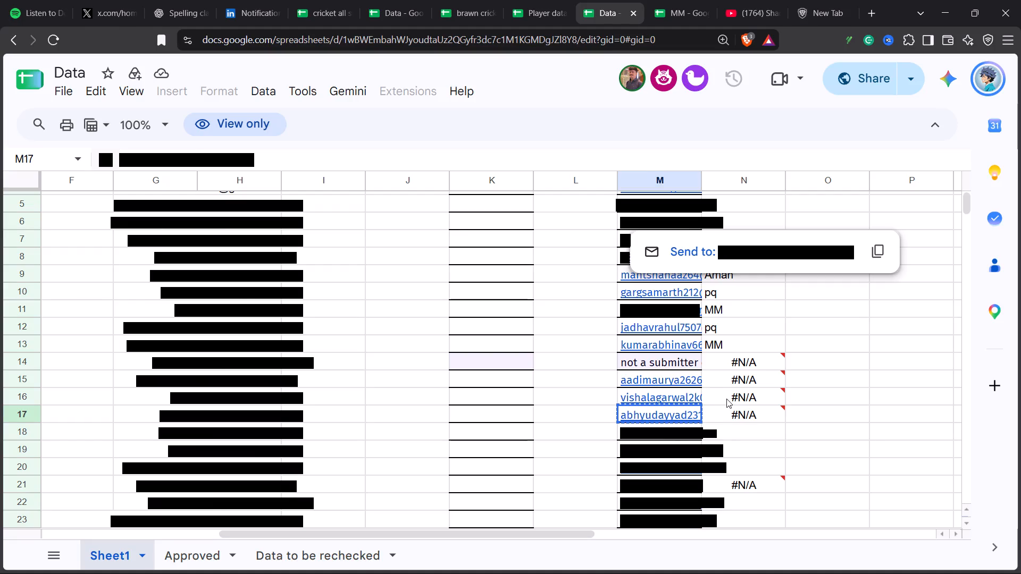
{"action": "left_click", "coordinate": [646, 486]}
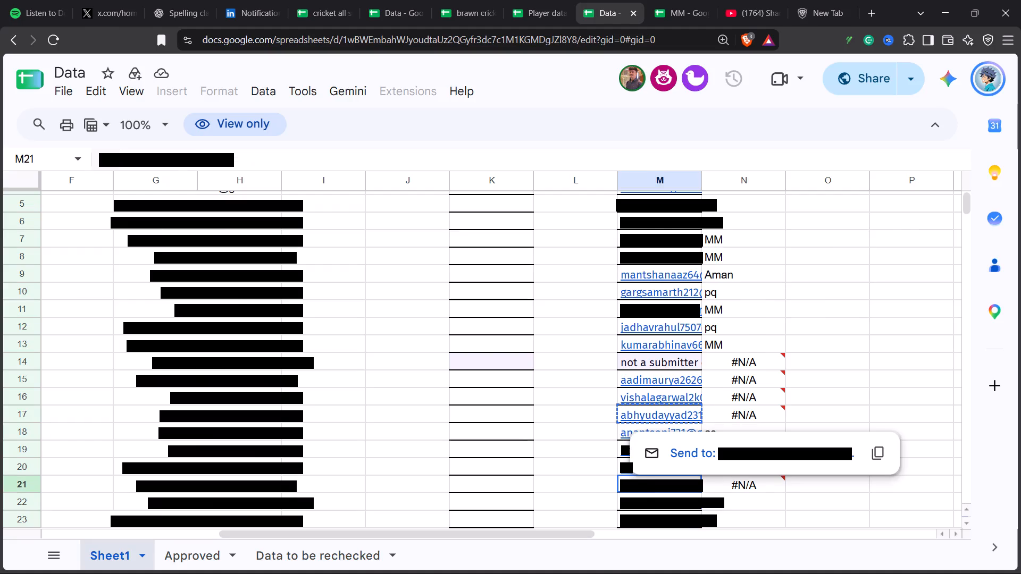
{"action": "key", "text": "ctrl+c"}
{"action": "scroll", "coordinate": [64, 387], "scroll_direction": "up", "scroll_amount": 5}
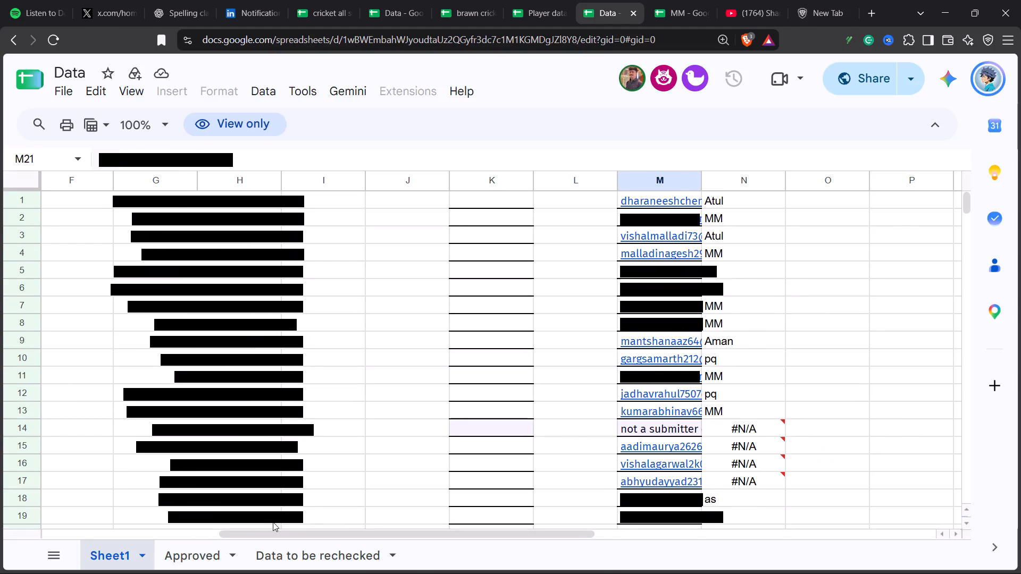
{"action": "left_click_drag", "start_coordinate": [298, 533], "coordinate": [83, 528]}
{"action": "key", "text": "ctrl+f"}
{"action": "key", "text": "ctrl+v"}
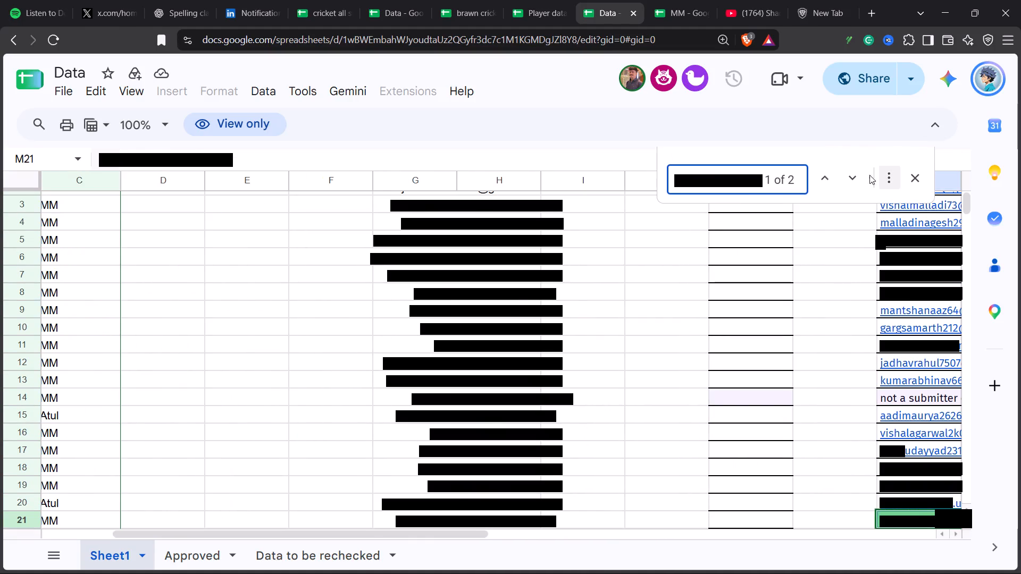
{"action": "left_click", "coordinate": [841, 179]}
{"action": "left_click", "coordinate": [853, 181]}
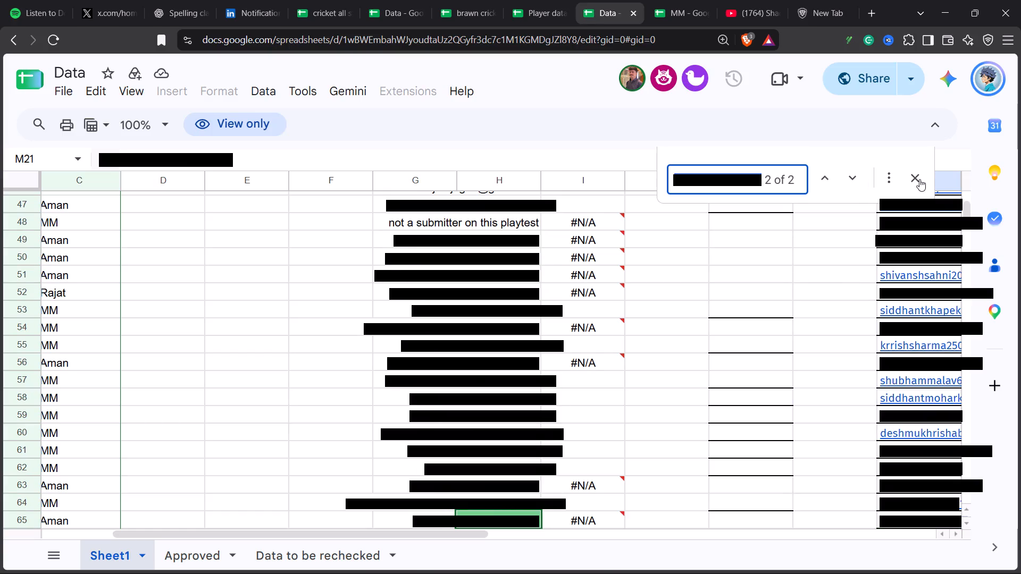
{"action": "left_click", "coordinate": [919, 178]}
Review the column M e-mails against the column N lookup results in Sheet1, back up to the first row.
{"action": "left_click_drag", "start_coordinate": [467, 534], "coordinate": [707, 545]}
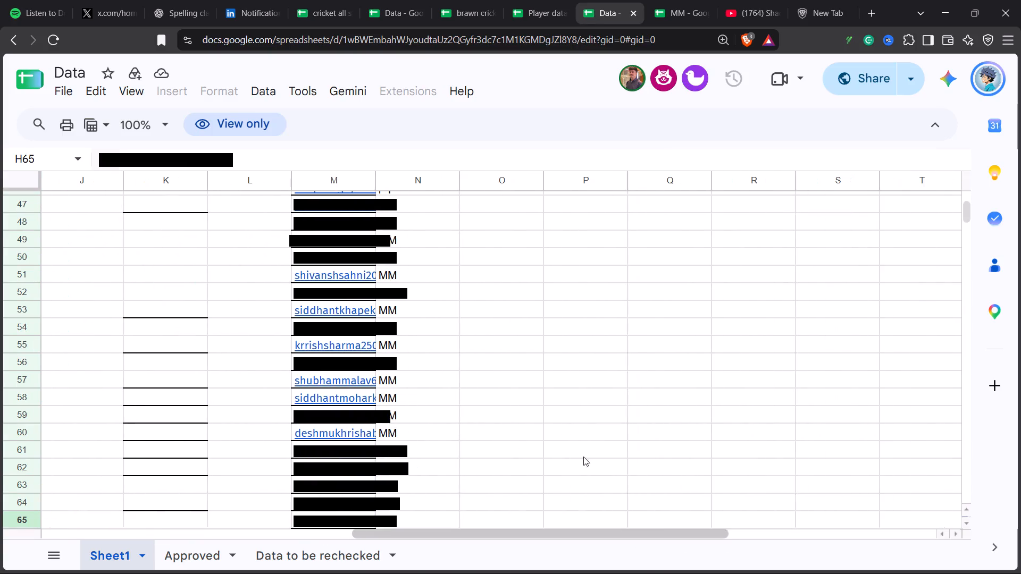
{"action": "scroll", "coordinate": [544, 391], "scroll_direction": "down", "scroll_amount": 4}
{"action": "scroll", "coordinate": [544, 391], "scroll_direction": "up", "scroll_amount": 1}
{"action": "scroll", "coordinate": [544, 391], "scroll_direction": "down", "scroll_amount": 3}
{"action": "scroll", "coordinate": [542, 390], "scroll_direction": "up", "scroll_amount": 19}
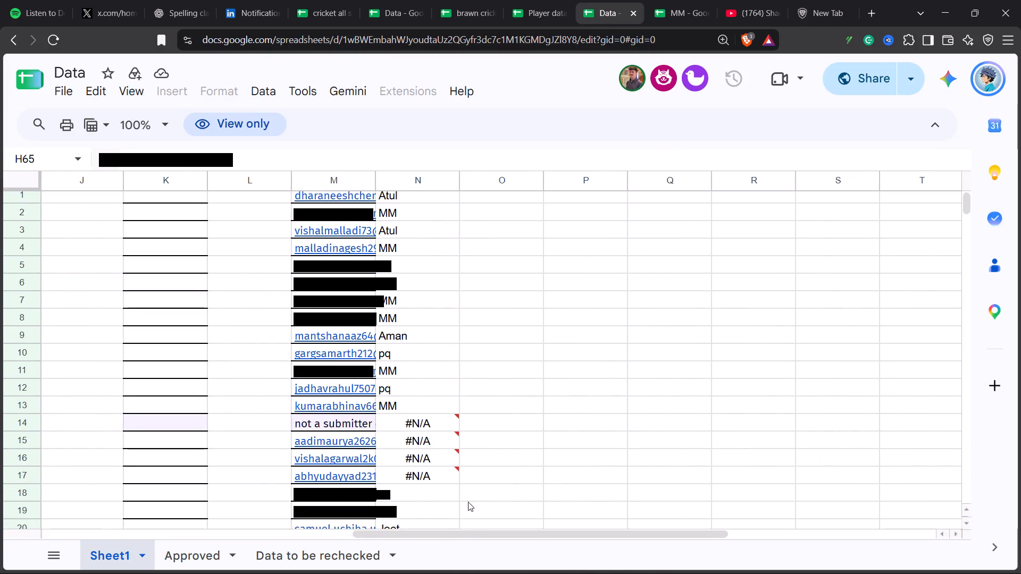
{"action": "left_click_drag", "start_coordinate": [462, 533], "coordinate": [295, 524]}
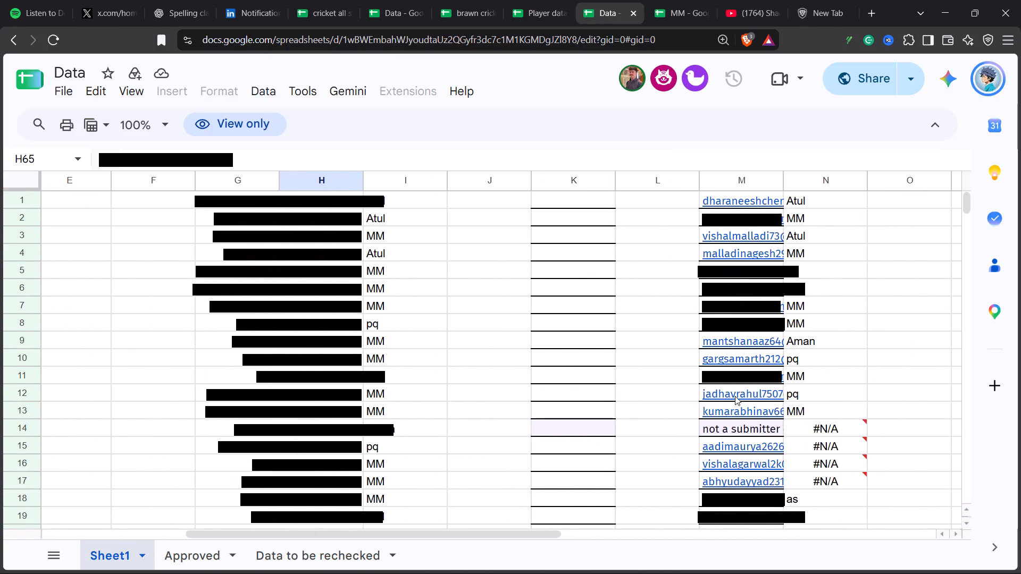
In Sheet5 of cricket all stars data, filter column B to include all values except #N/A.
{"action": "left_click", "coordinate": [338, 0]}
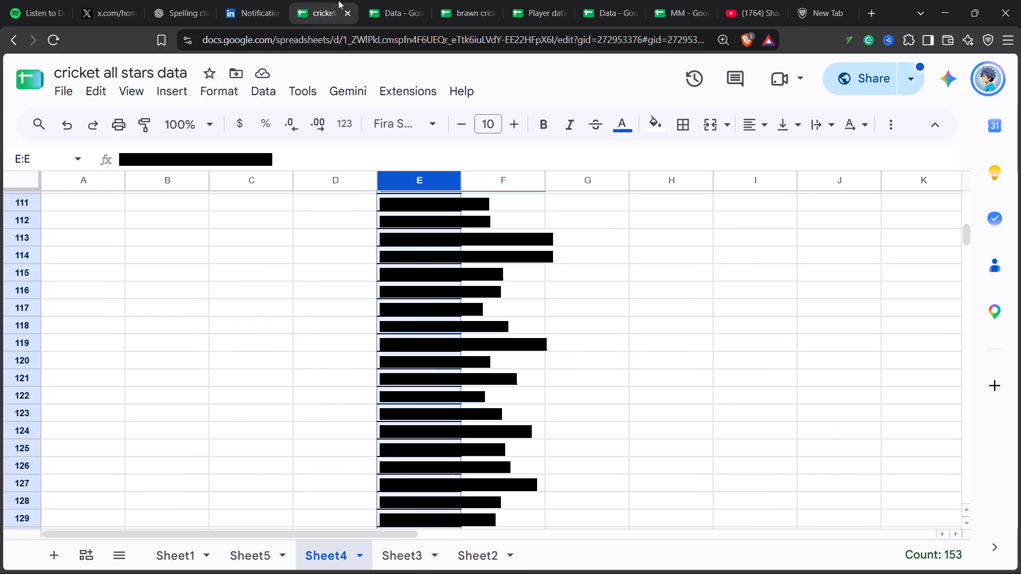
{"action": "left_click", "coordinate": [383, 0]}
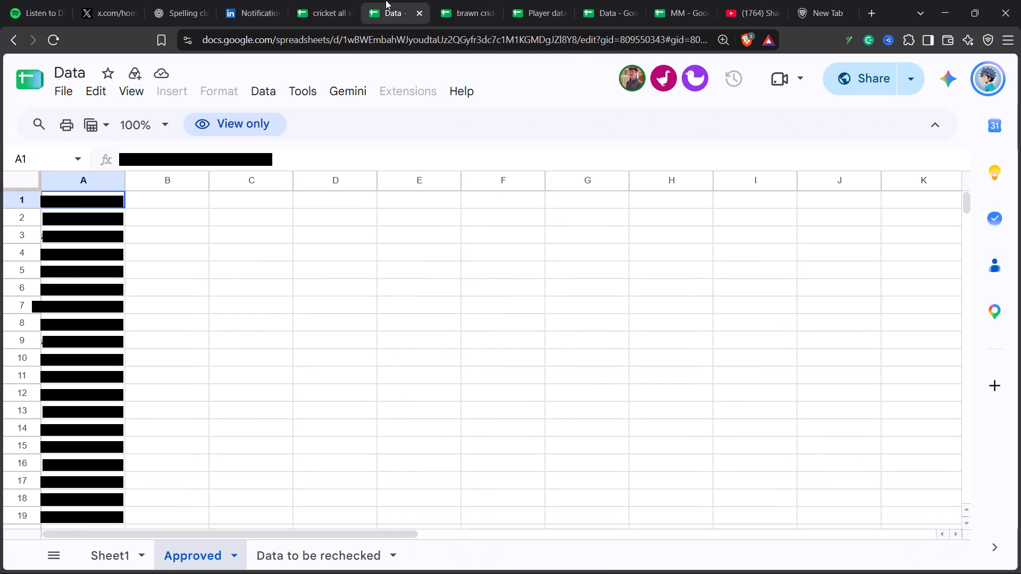
{"action": "left_click", "coordinate": [312, 0]}
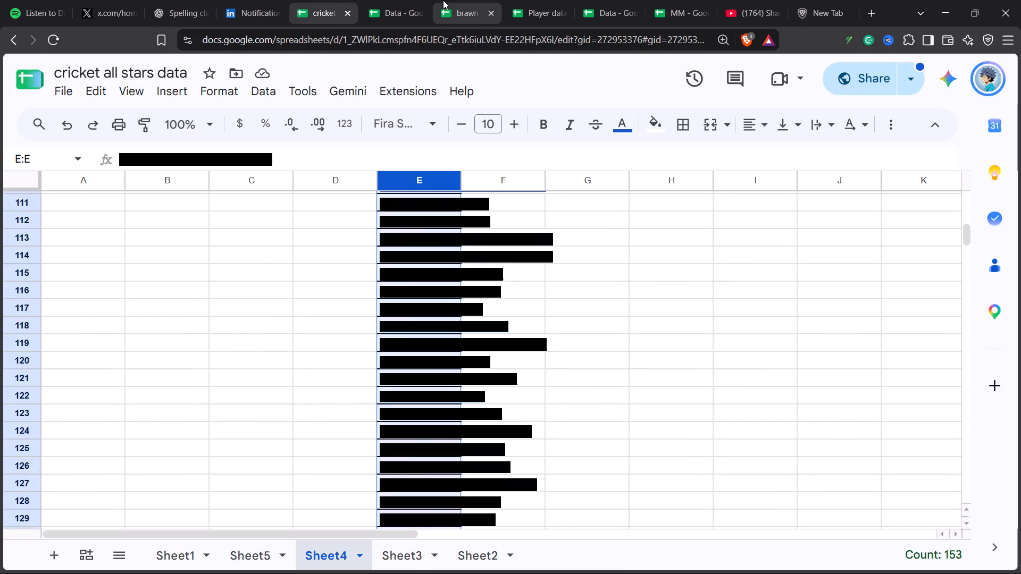
{"action": "left_click", "coordinate": [328, 0]}
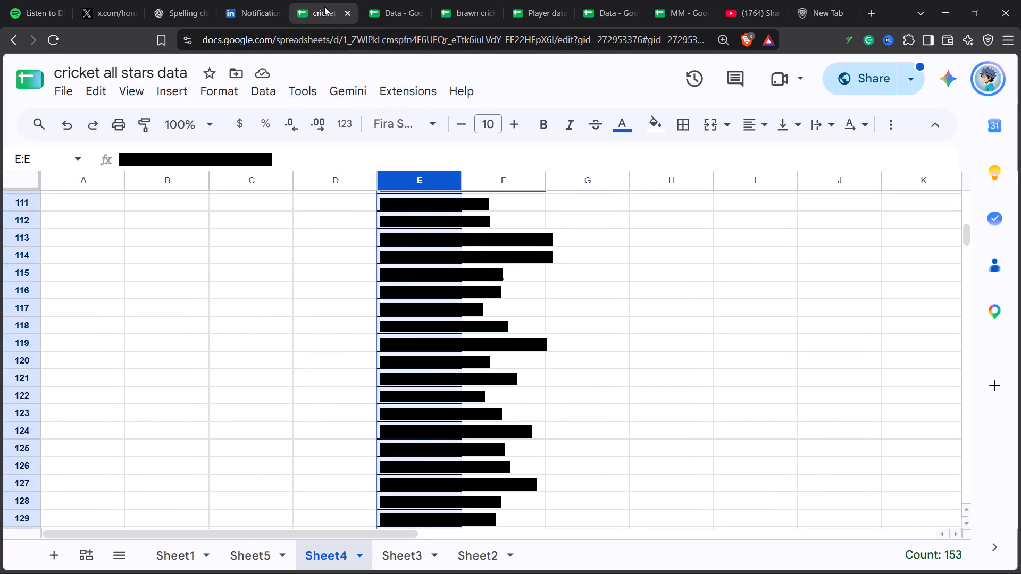
{"action": "left_click", "coordinate": [261, 545]}
{"action": "scroll", "coordinate": [231, 430], "scroll_direction": "down", "scroll_amount": 1}
{"action": "scroll", "coordinate": [231, 428], "scroll_direction": "up", "scroll_amount": 5}
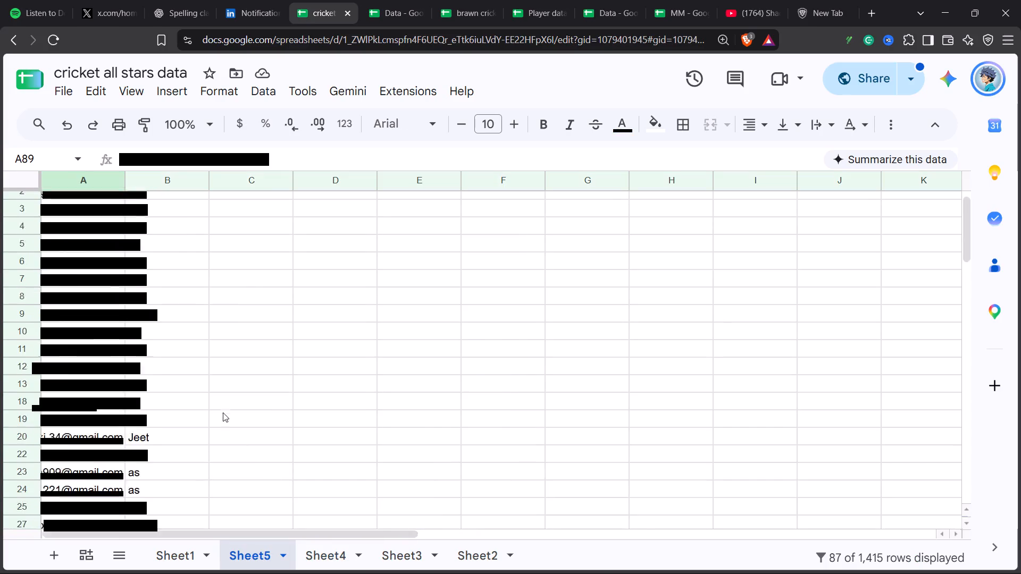
{"action": "scroll", "coordinate": [223, 412], "scroll_direction": "up", "scroll_amount": 4}
{"action": "scroll", "coordinate": [222, 405], "scroll_direction": "down", "scroll_amount": 1}
{"action": "scroll", "coordinate": [222, 404], "scroll_direction": "up", "scroll_amount": 3}
{"action": "left_click", "coordinate": [198, 201]}
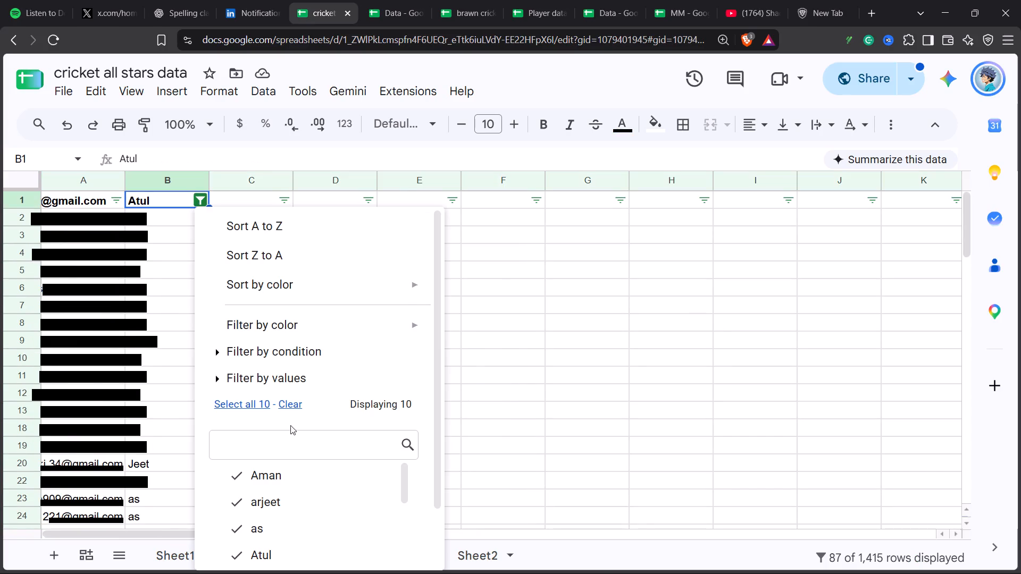
{"action": "left_click", "coordinate": [286, 407]}
{"action": "left_click", "coordinate": [250, 407]}
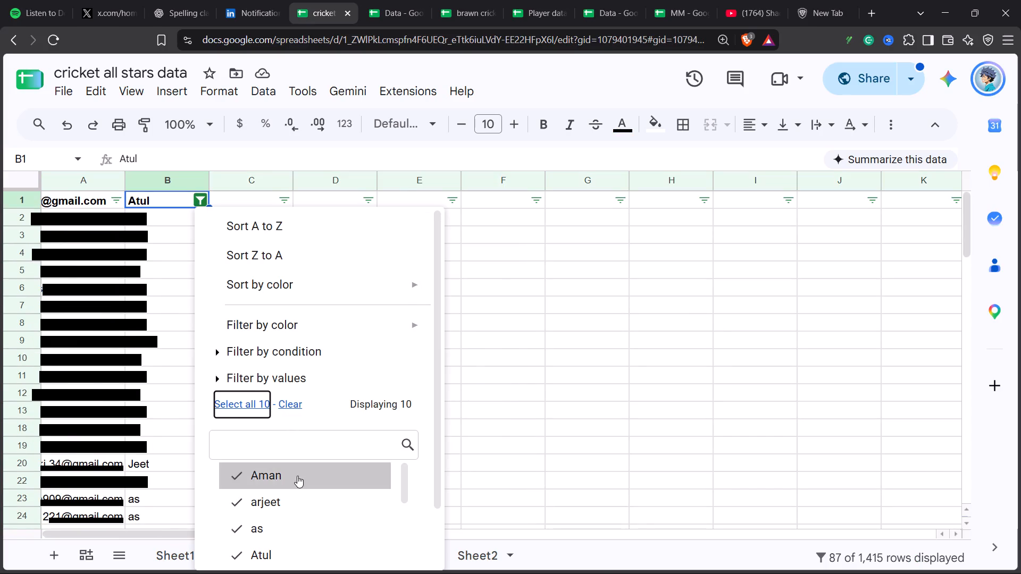
{"action": "scroll", "coordinate": [298, 476], "scroll_direction": "down", "scroll_amount": 11}
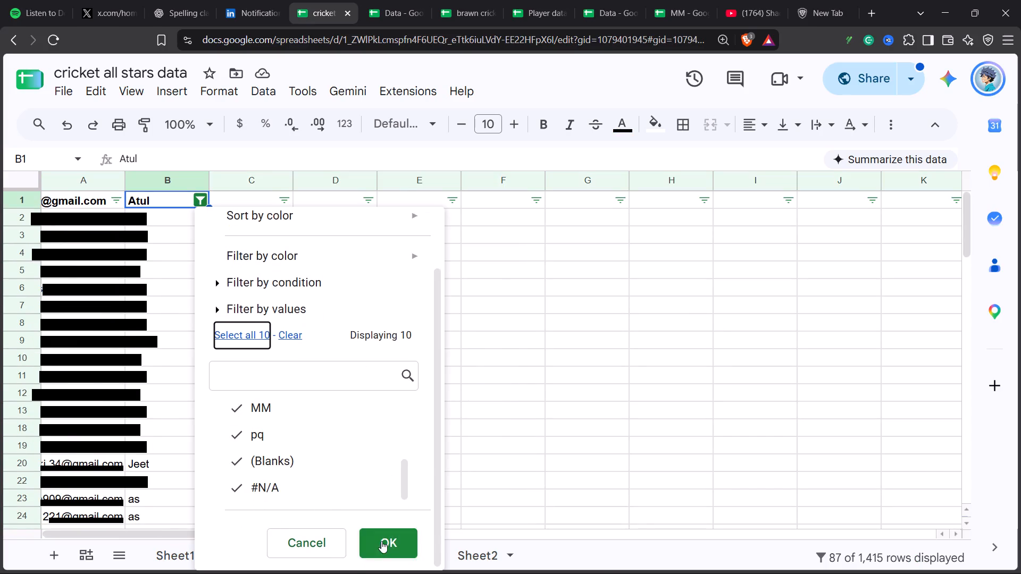
{"action": "left_click", "coordinate": [284, 480]}
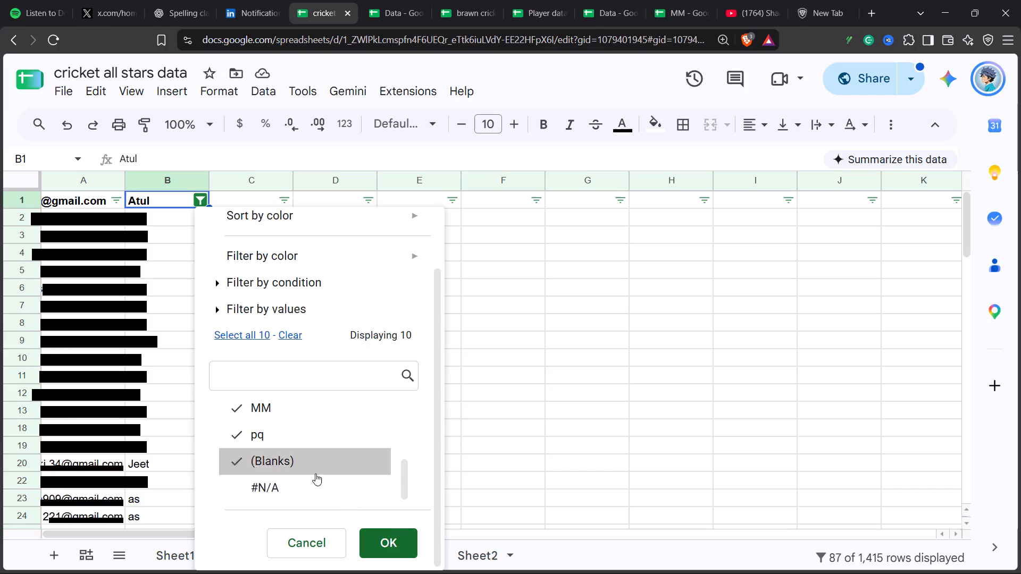
{"action": "left_click", "coordinate": [406, 536]}
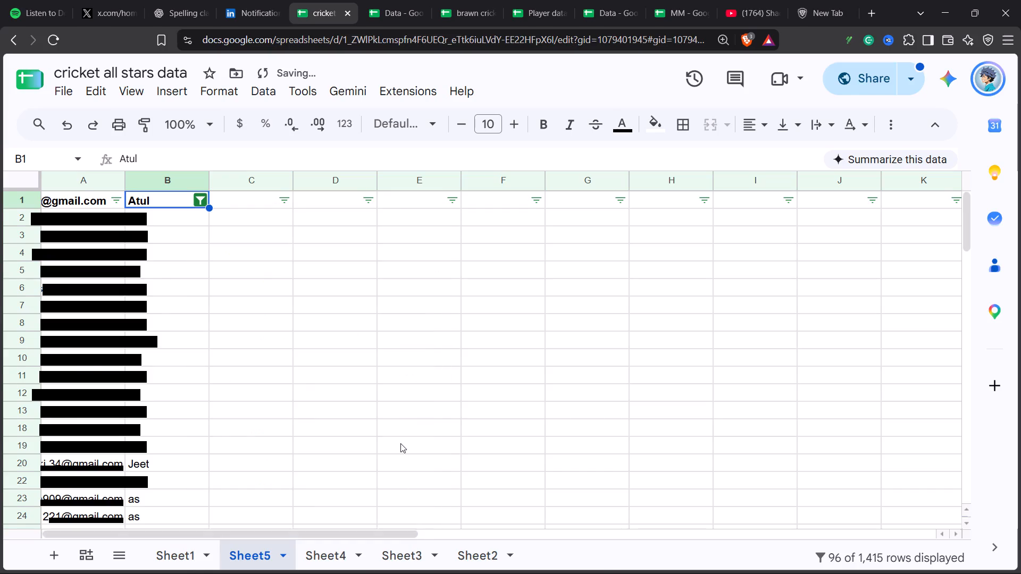
Select the filtered e-mails in A1:A150 of Sheet5 and review them with their campaigns down to the last row.
{"action": "scroll", "coordinate": [400, 443], "scroll_direction": "down", "scroll_amount": 6}
{"action": "scroll", "coordinate": [400, 441], "scroll_direction": "up", "scroll_amount": 1}
{"action": "scroll", "coordinate": [399, 441], "scroll_direction": "down", "scroll_amount": 1}
{"action": "scroll", "coordinate": [399, 441], "scroll_direction": "up", "scroll_amount": 1}
{"action": "scroll", "coordinate": [399, 441], "scroll_direction": "down", "scroll_amount": 20}
{"action": "scroll", "coordinate": [221, 451], "scroll_direction": "up", "scroll_amount": 1}
{"action": "scroll", "coordinate": [206, 453], "scroll_direction": "down", "scroll_amount": 3}
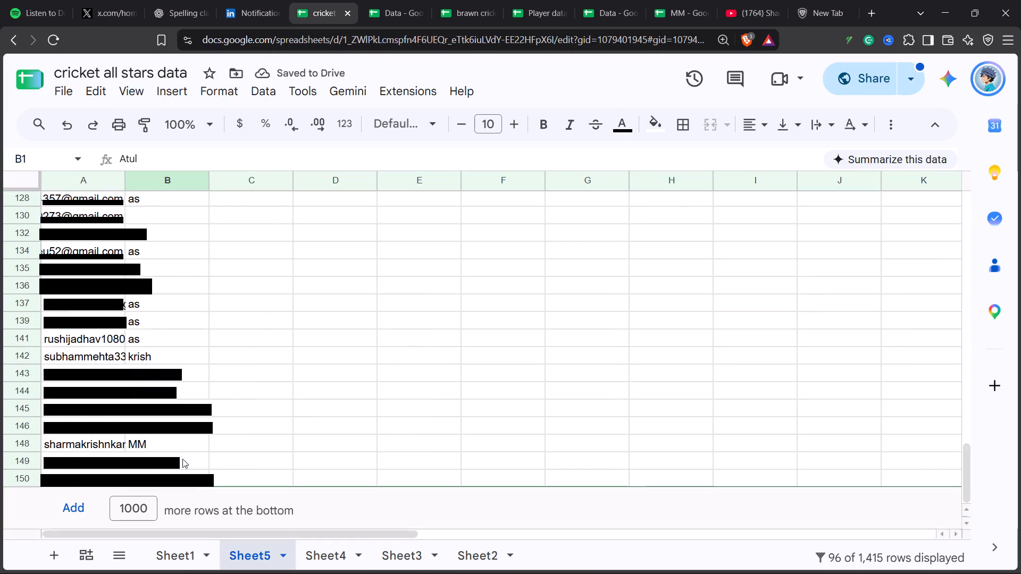
{"action": "left_click_drag", "start_coordinate": [78, 485], "coordinate": [92, 130]}
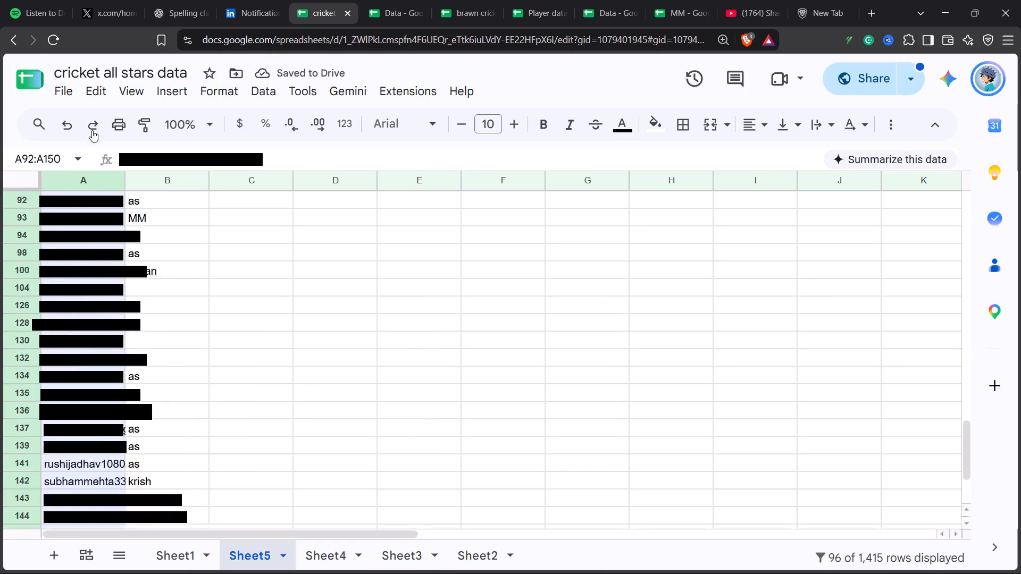
{"action": "left_click_drag", "start_coordinate": [92, 130], "coordinate": [109, 196]}
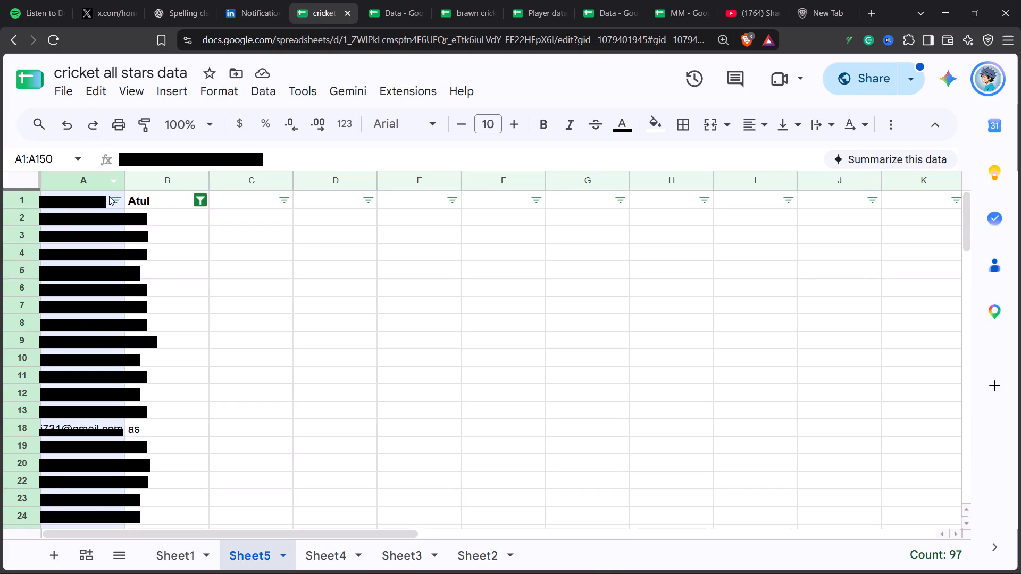
{"action": "left_click_drag", "start_coordinate": [109, 196], "coordinate": [106, 201]}
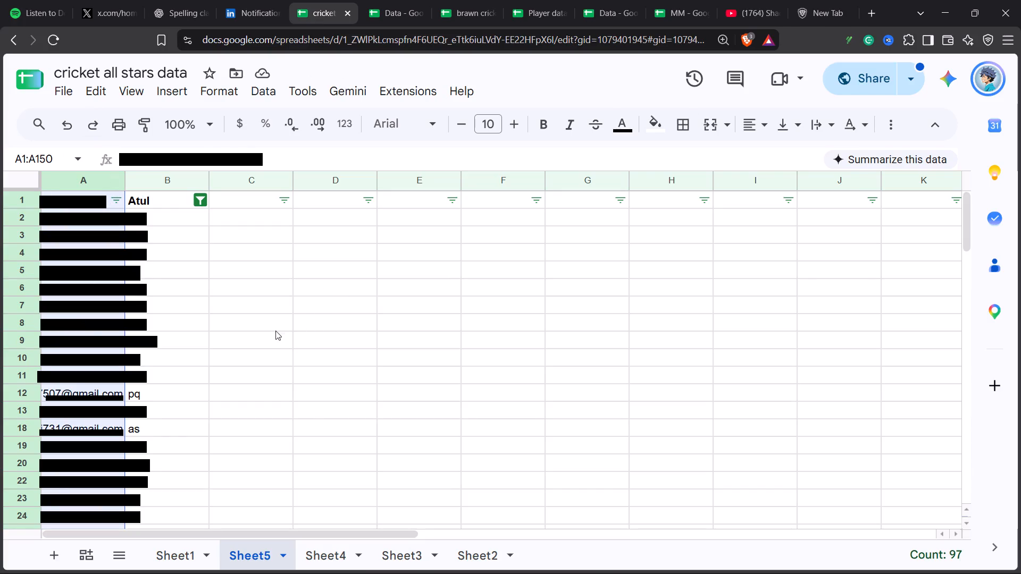
{"action": "scroll", "coordinate": [292, 324], "scroll_direction": "down", "scroll_amount": 2}
{"action": "scroll", "coordinate": [292, 324], "scroll_direction": "up", "scroll_amount": 1}
{"action": "scroll", "coordinate": [292, 324], "scroll_direction": "down", "scroll_amount": 15}
{"action": "scroll", "coordinate": [278, 315], "scroll_direction": "up", "scroll_amount": 1}
{"action": "scroll", "coordinate": [278, 318], "scroll_direction": "down", "scroll_amount": 10}
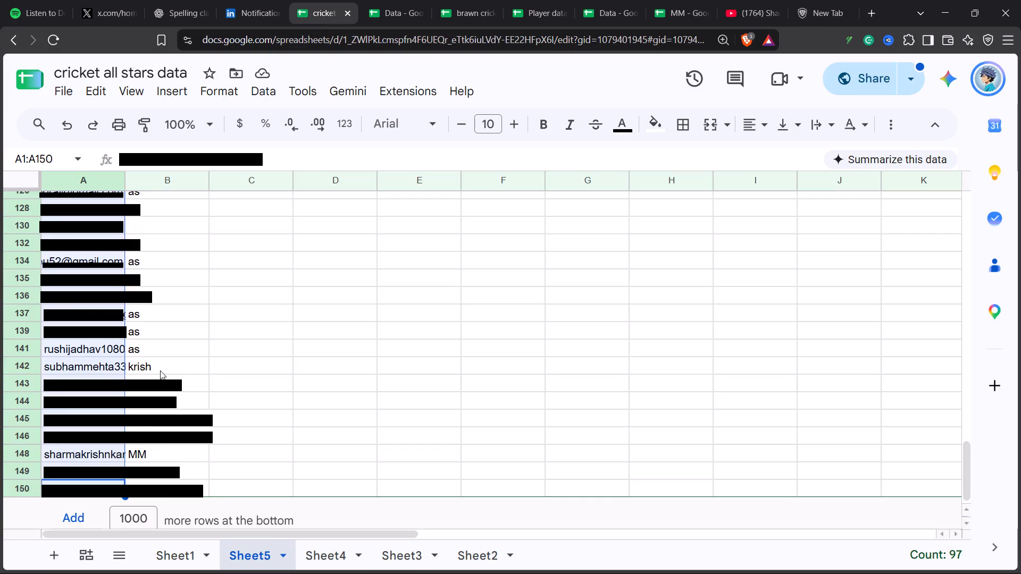
Copy the e-mail in A143 of Sheet5, search the all data sheet of brawn crick all stars for it and close the search.
{"action": "left_click", "coordinate": [106, 371]}
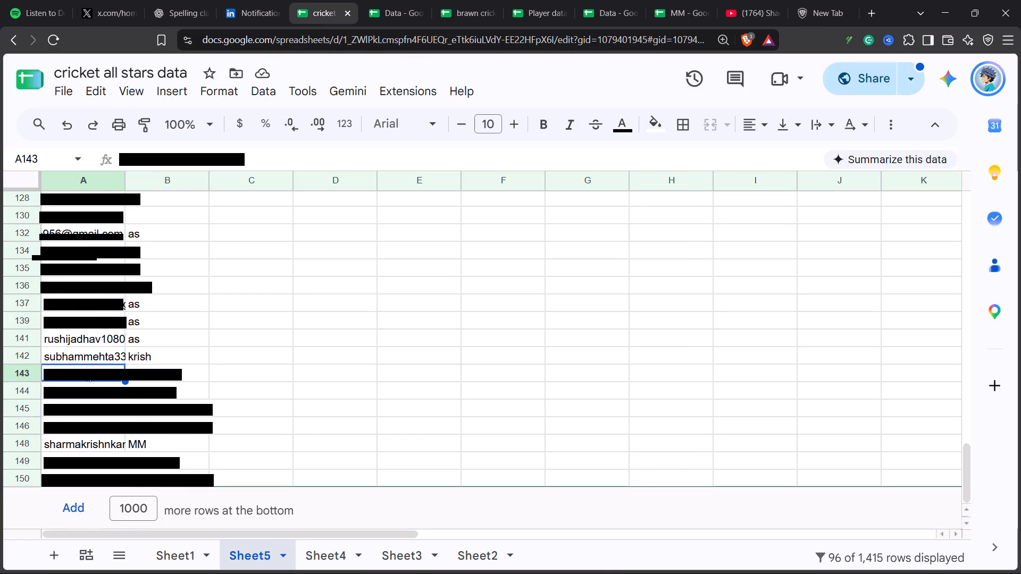
{"action": "key", "text": "ctrl+c"}
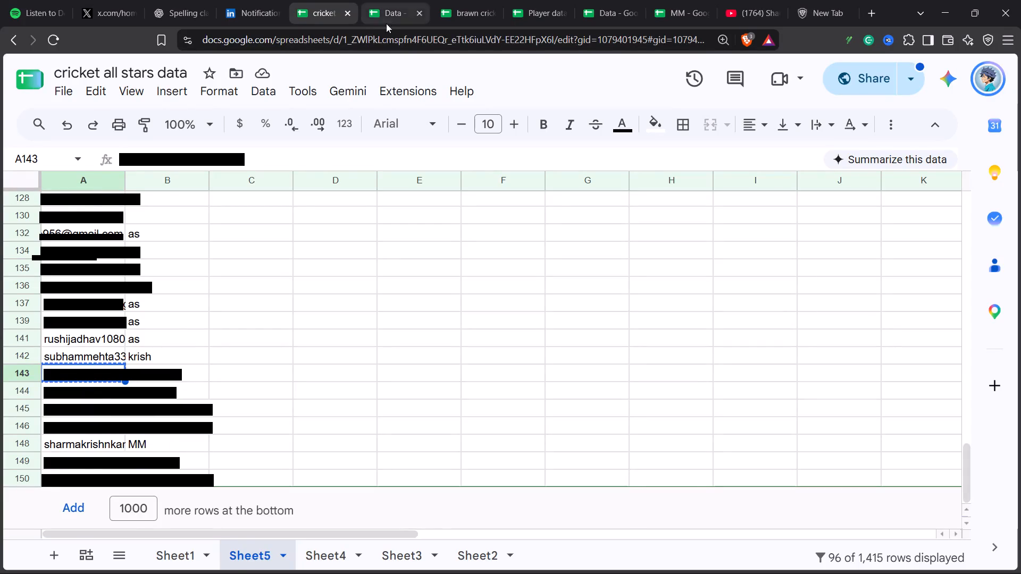
{"action": "left_click", "coordinate": [388, 12]}
{"action": "left_click", "coordinate": [454, 0]}
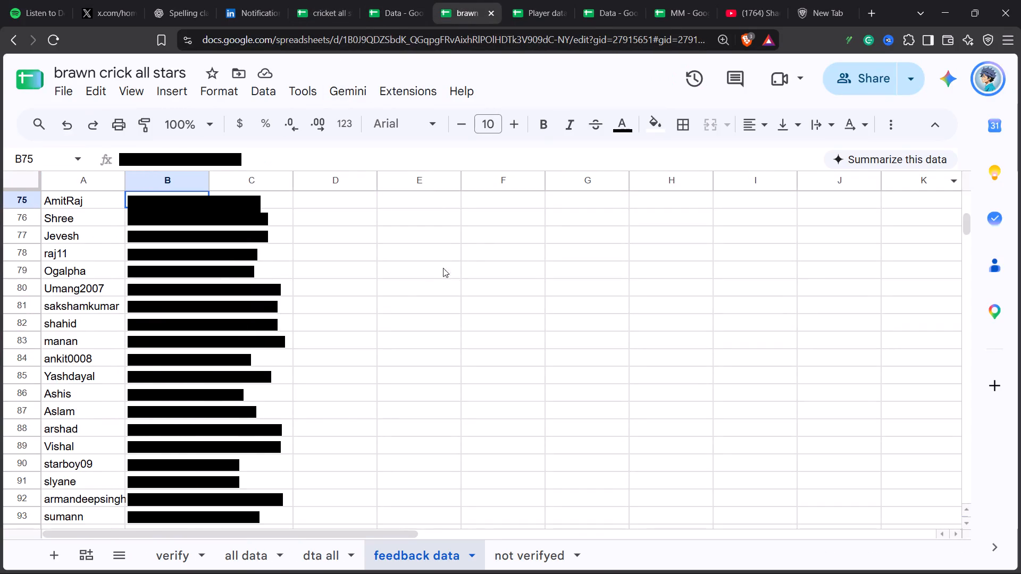
{"action": "left_click", "coordinate": [242, 558]}
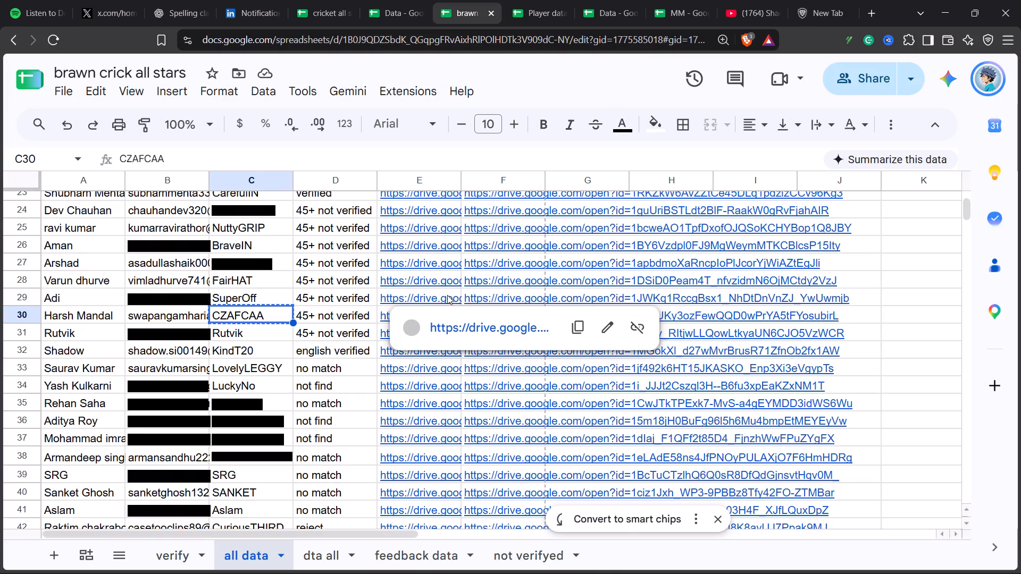
{"action": "key", "text": "ctrl+f"}
{"action": "key", "text": "ctrl+v"}
{"action": "left_click", "coordinate": [919, 178]}
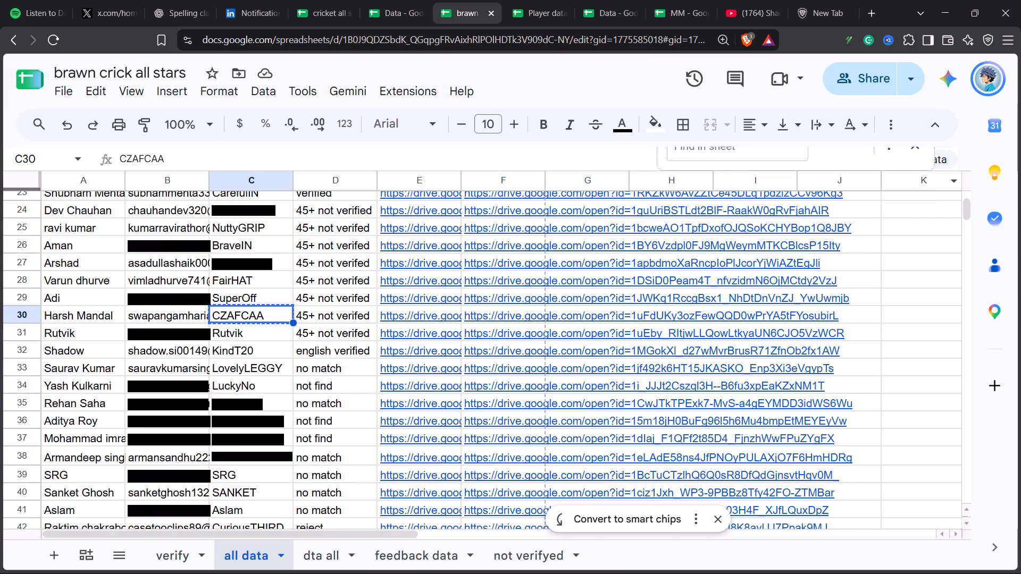
Search the Not Approved sheet of the MM spreadsheet for the copied e-mail and close the search.
{"action": "left_click", "coordinate": [593, 0]}
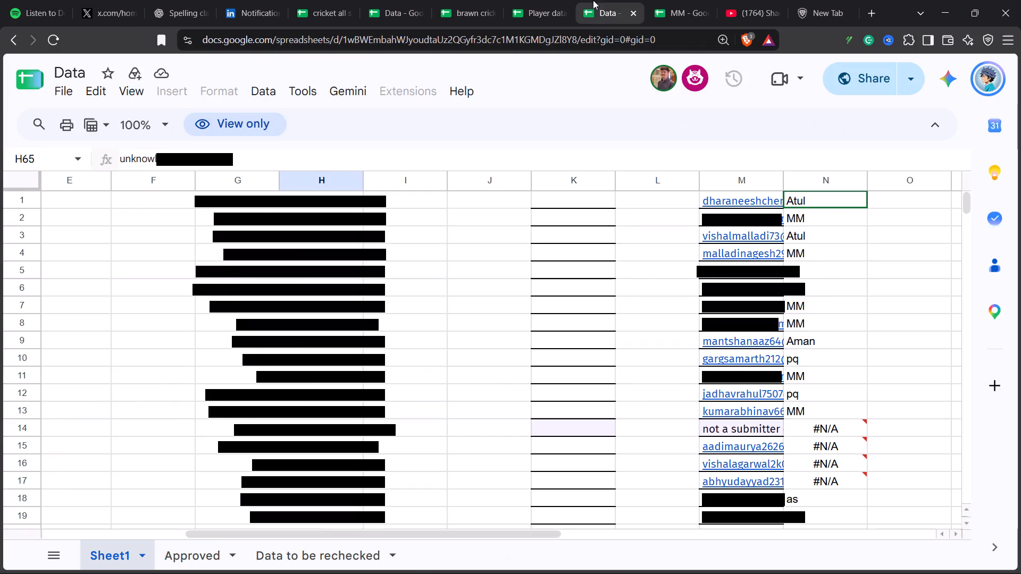
{"action": "left_click", "coordinate": [685, 0]}
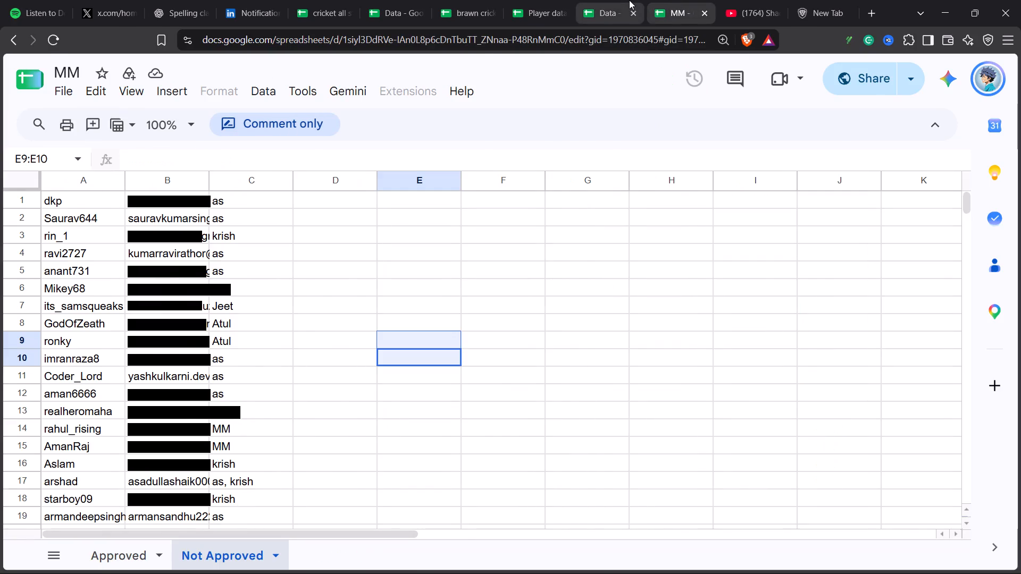
{"action": "left_click", "coordinate": [622, 0]}
{"action": "left_click", "coordinate": [673, 0]}
{"action": "left_click", "coordinate": [615, 0]}
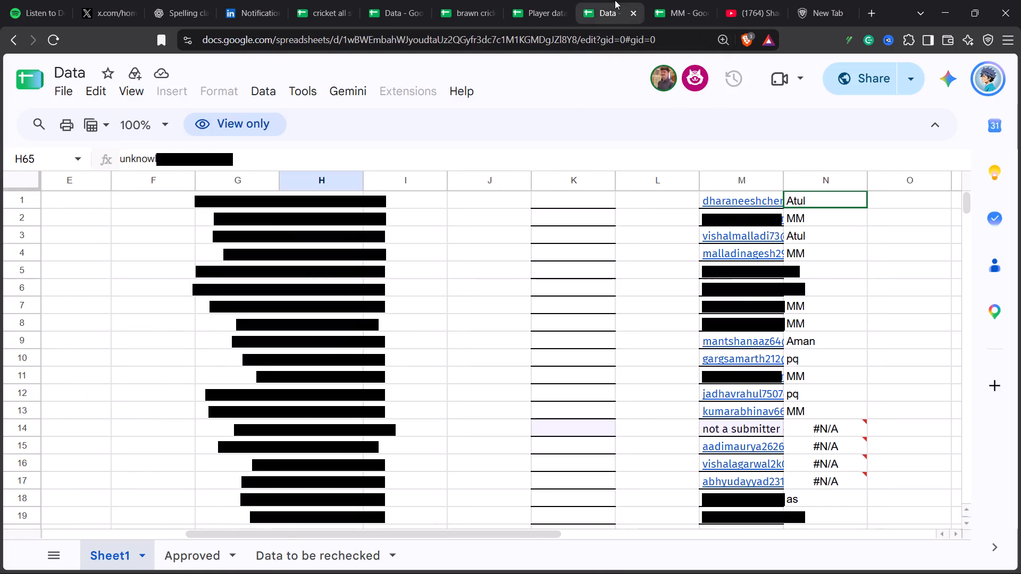
{"action": "left_click", "coordinate": [702, 0]}
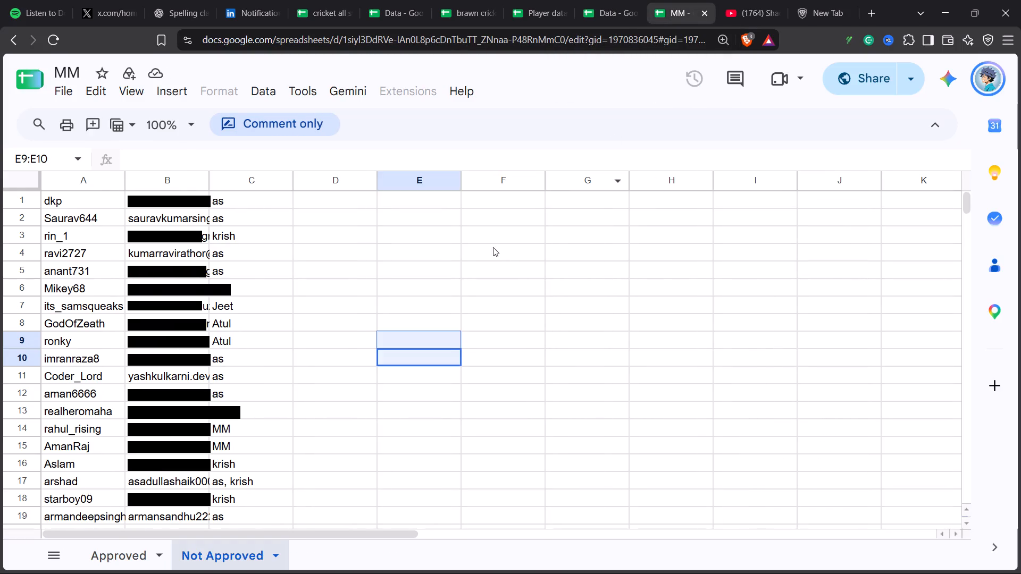
{"action": "key", "text": "ctrl+f"}
{"action": "key", "text": "ctrl+v"}
{"action": "key", "text": "BackSpace"}
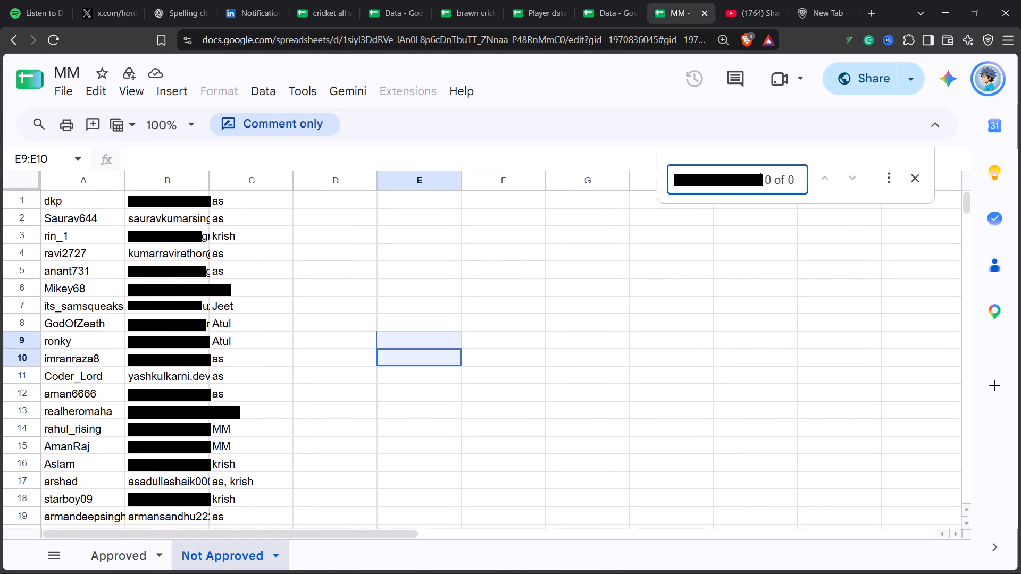
{"action": "key", "text": "BackSpace"}
{"action": "left_click", "coordinate": [908, 172]}
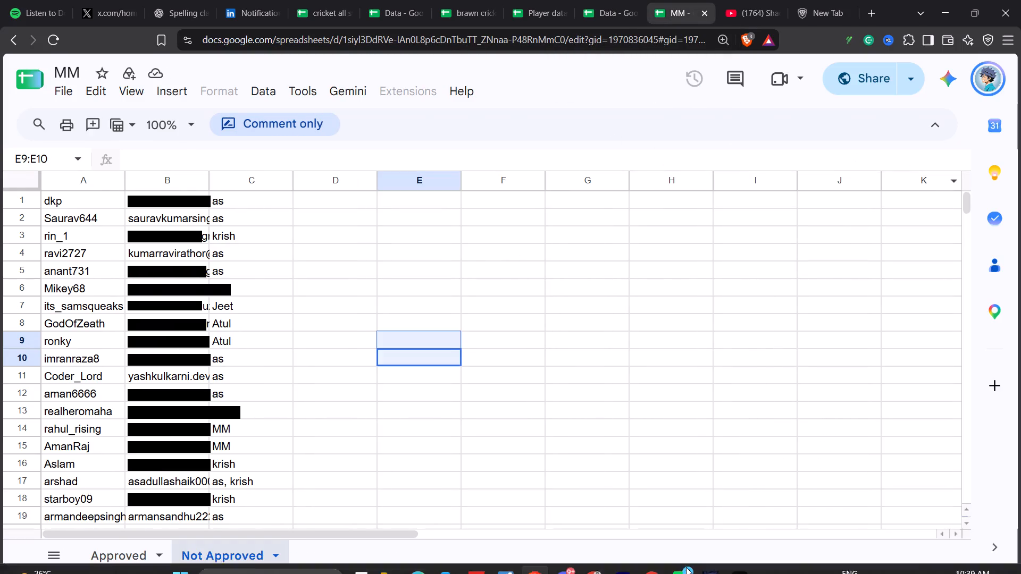
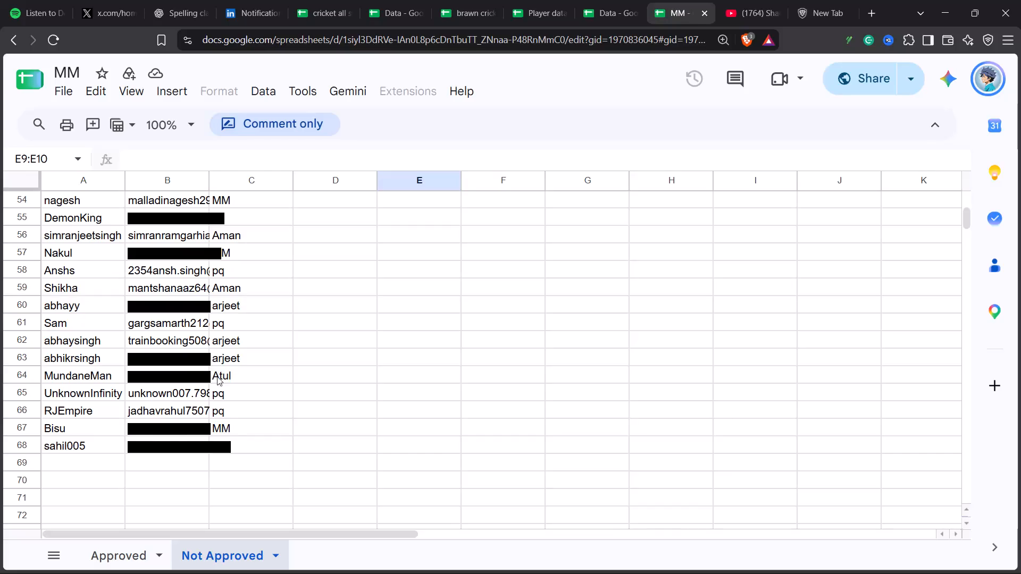
Return to Sheet5 of cricket all stars data and review the last filtered e-mails in A143:A150.
{"action": "left_click", "coordinate": [399, 0]}
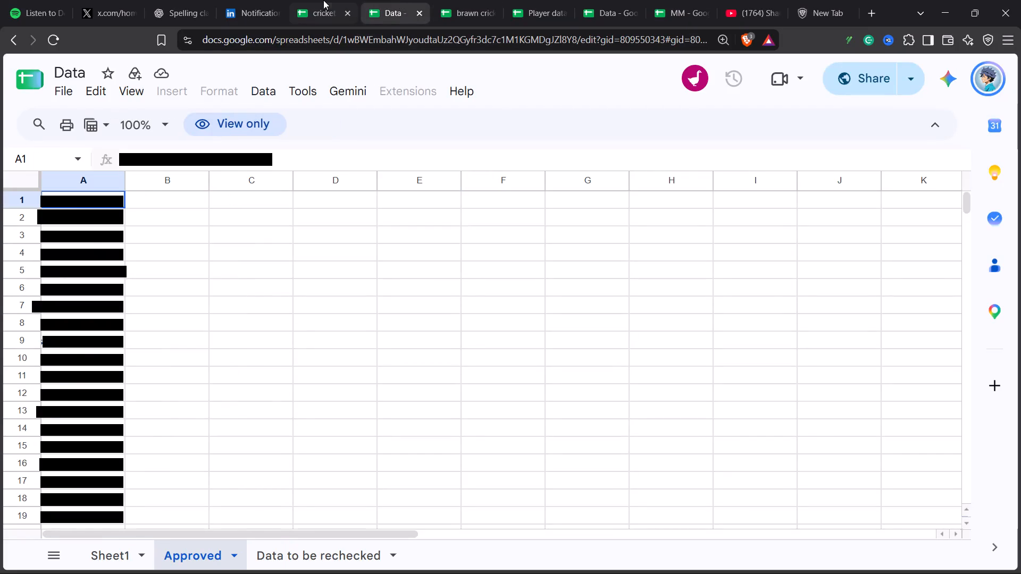
{"action": "left_click", "coordinate": [321, 0]}
{"action": "left_click", "coordinate": [81, 394]}
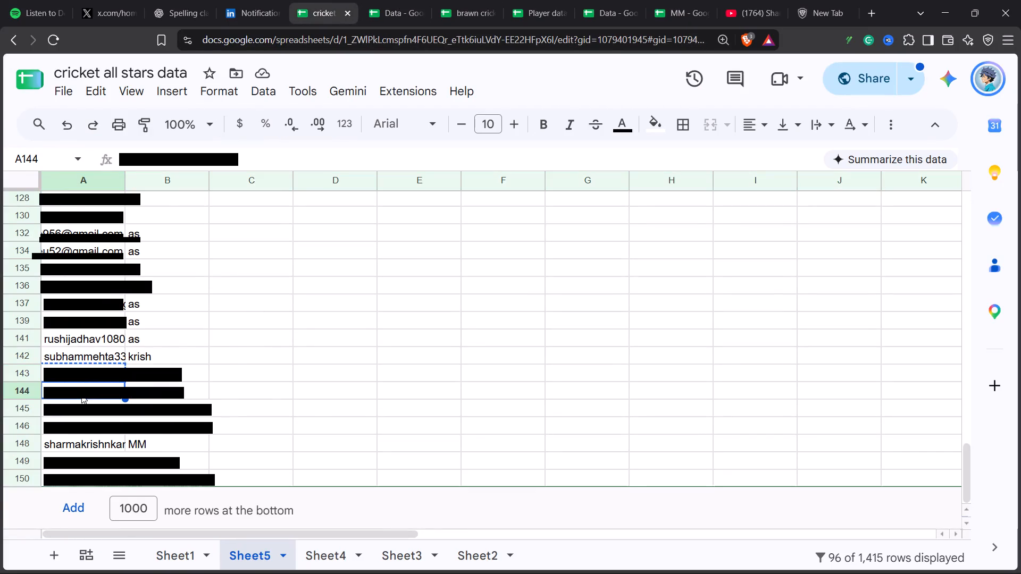
{"action": "left_click", "coordinate": [337, 342]}
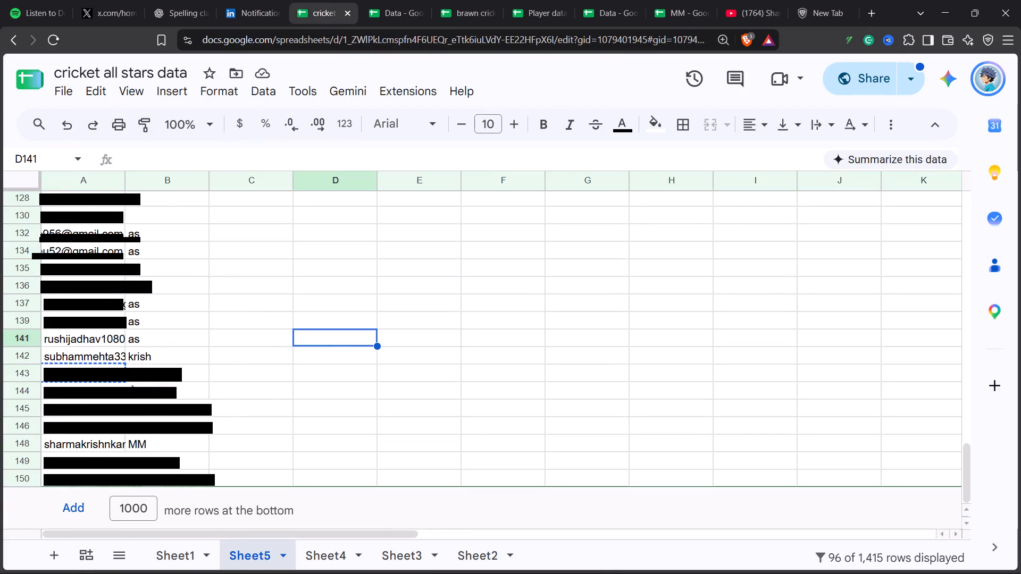
{"action": "left_click_drag", "start_coordinate": [107, 375], "coordinate": [103, 483]}
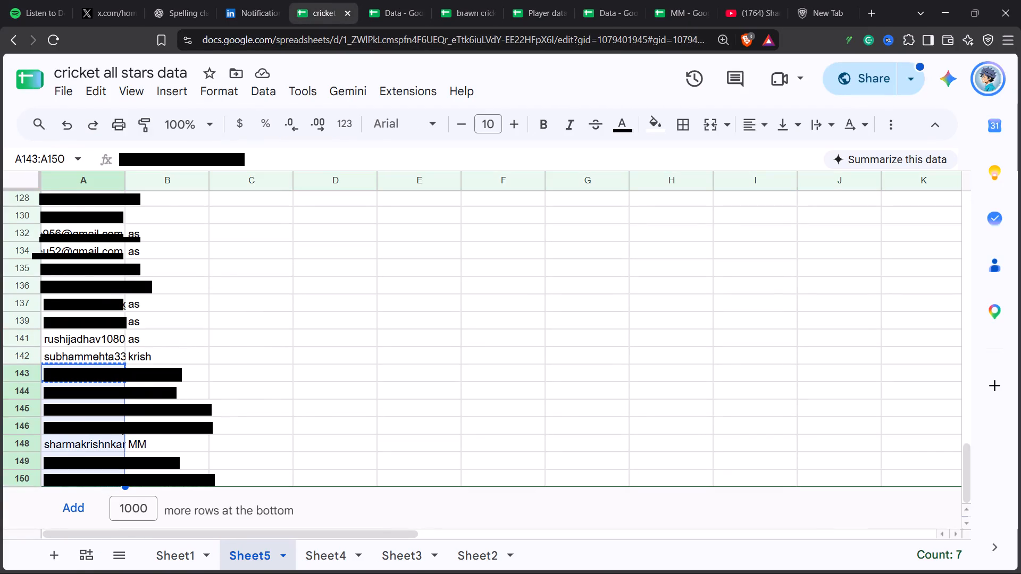
{"action": "left_click", "coordinate": [404, 399]}
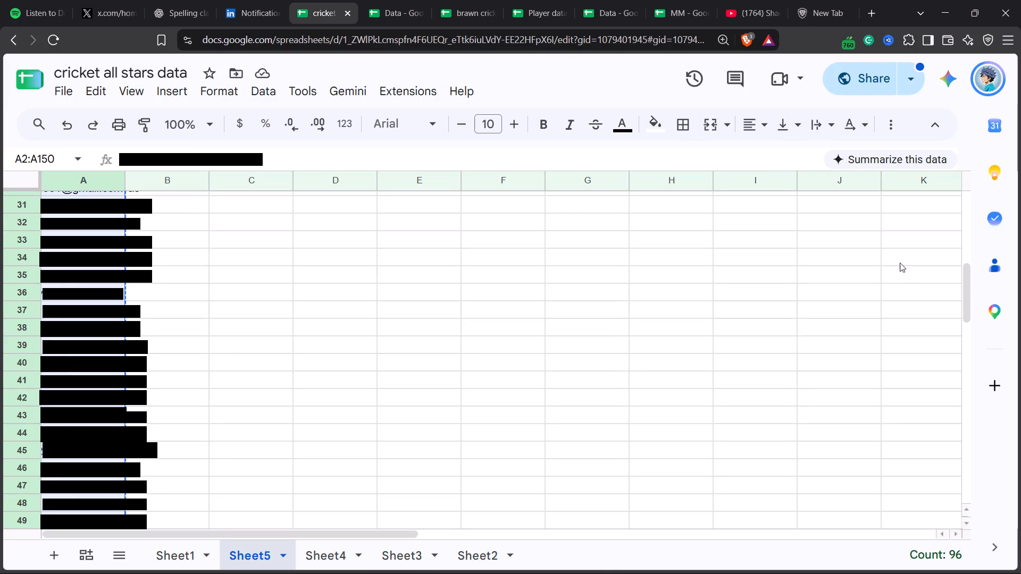
{"action": "left_click", "coordinate": [371, 360]}
{"action": "key", "text": "ctrl+f"}
{"action": "key", "text": "ctrl+v"}
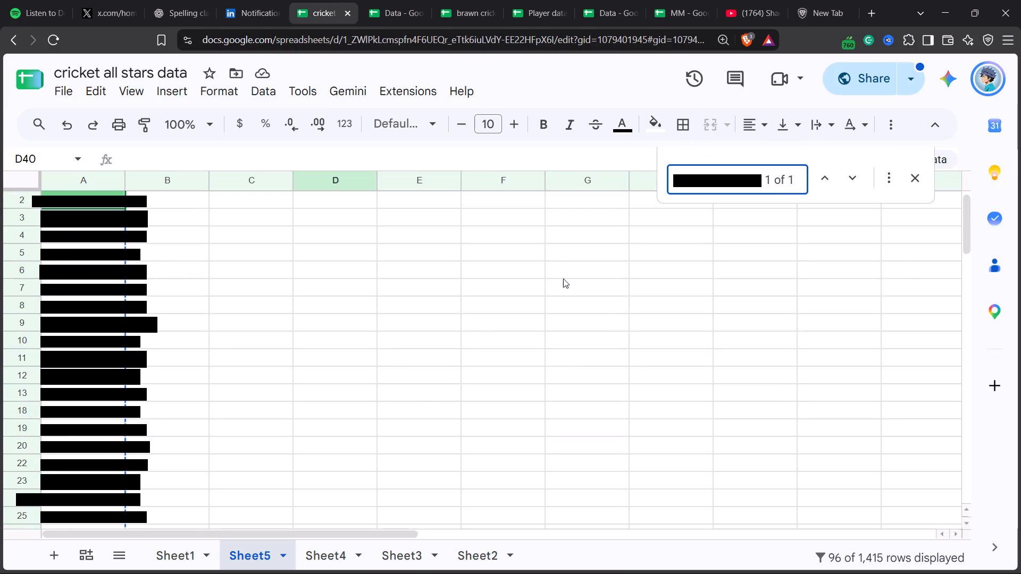
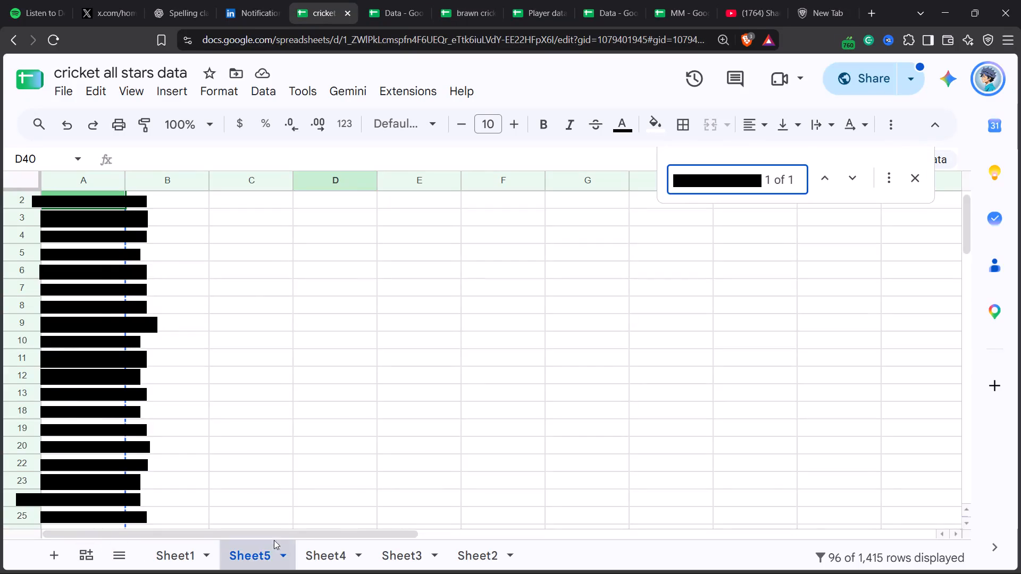
Check Sheet3, Sheet2 and Sheet4 of cricket all stars data for the searched e-mail, then return to Sheet5 and close the search.
{"action": "left_click", "coordinate": [393, 553]}
{"action": "left_click", "coordinate": [487, 564]}
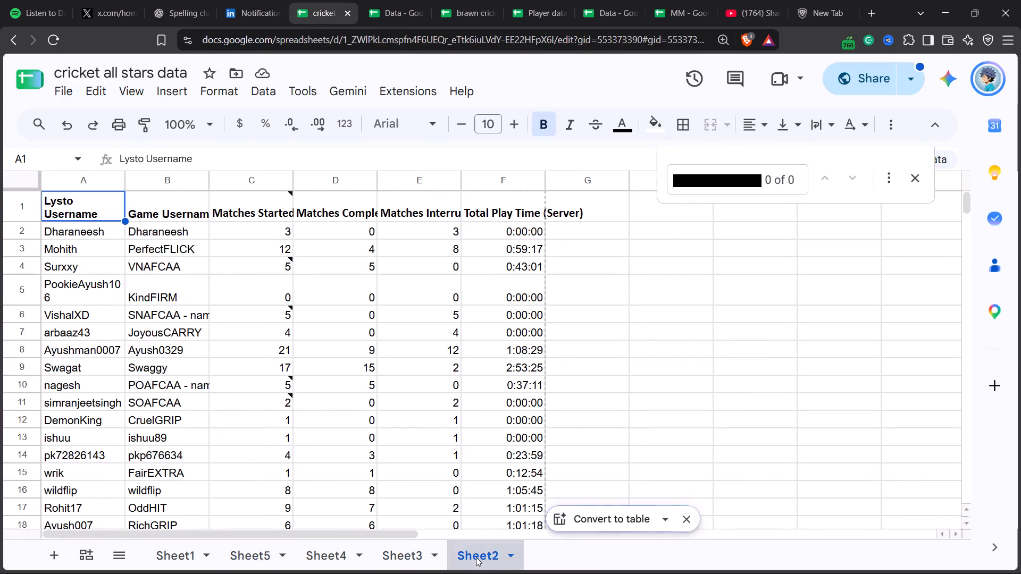
{"action": "left_click", "coordinate": [412, 560]}
{"action": "left_click", "coordinate": [347, 554]}
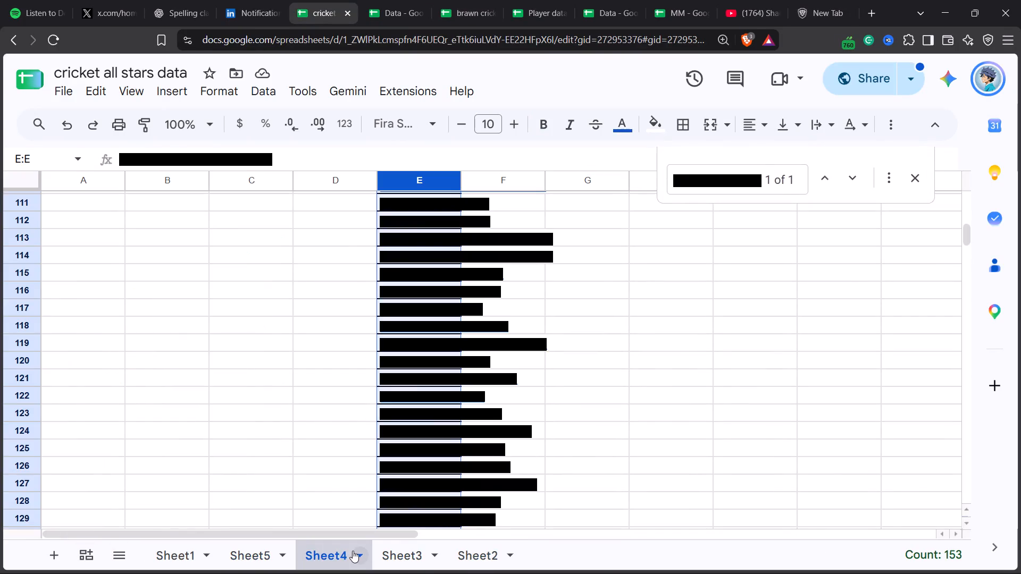
{"action": "left_click", "coordinate": [245, 551]}
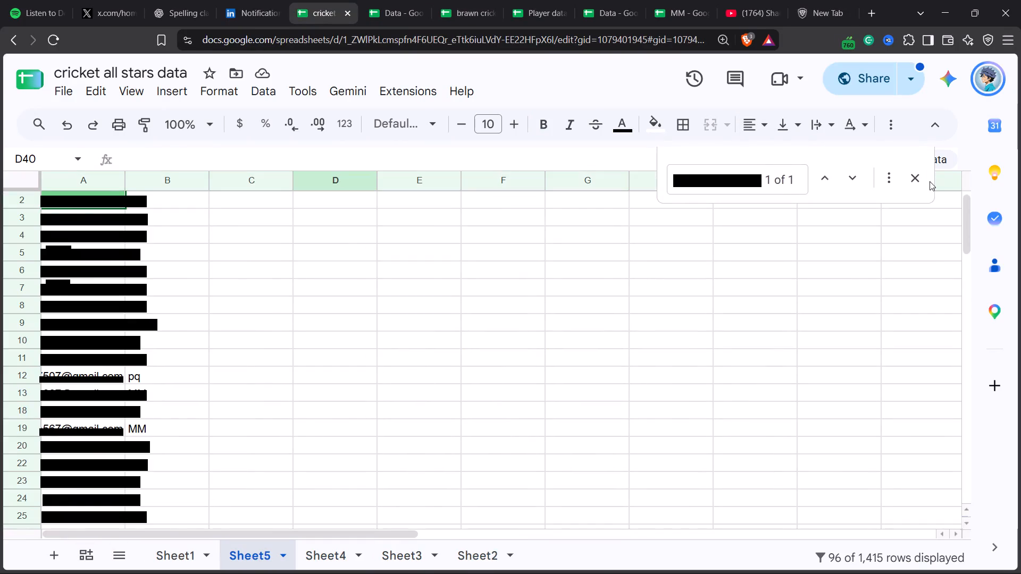
{"action": "left_click", "coordinate": [918, 174]}
Compare the entry count of column A in the Approved sheet of Data with column A in Sheet5 of cricket all stars data.
{"action": "left_click", "coordinate": [609, 0]}
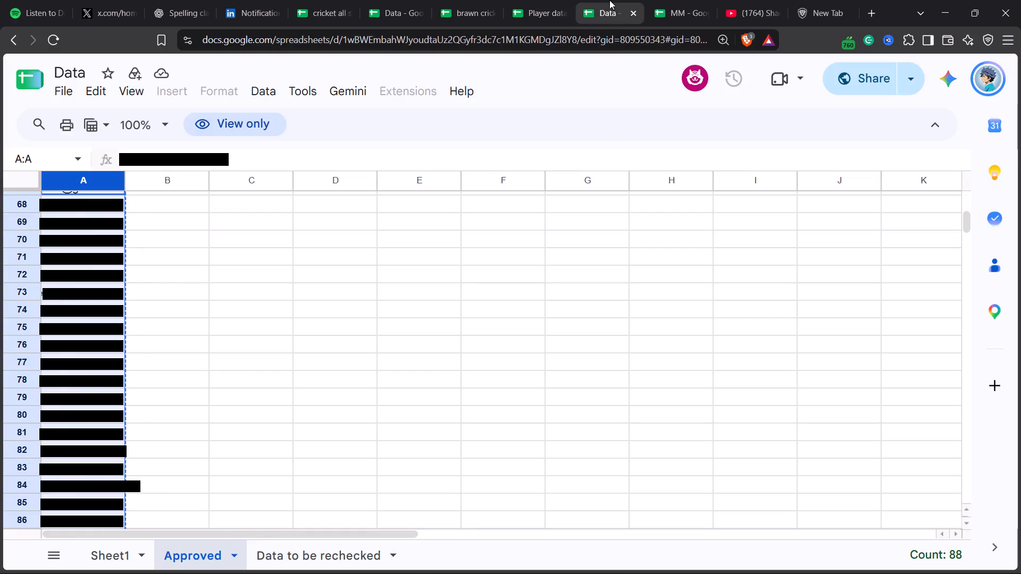
{"action": "left_click", "coordinate": [322, 0]}
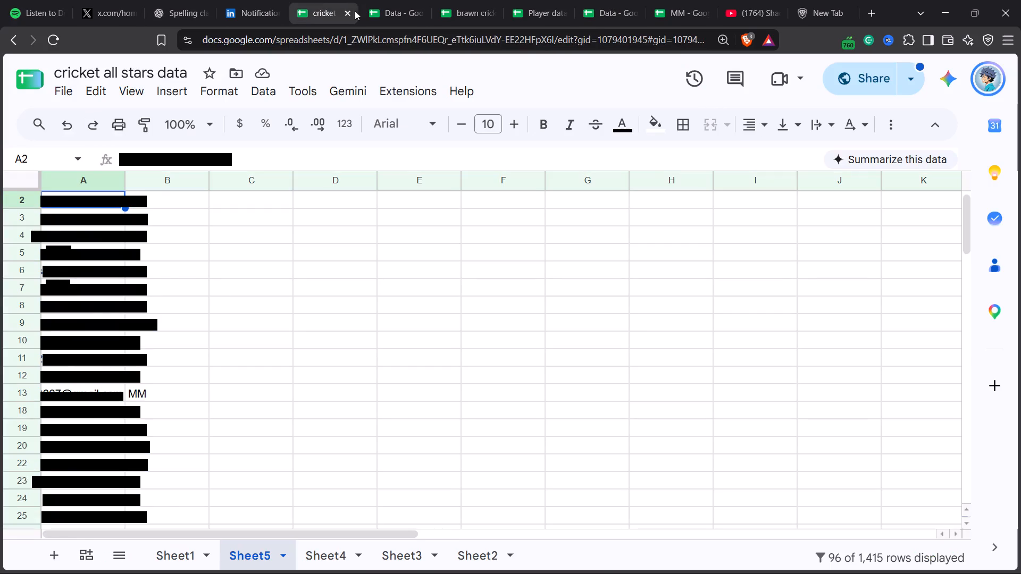
{"action": "left_click", "coordinate": [385, 0]}
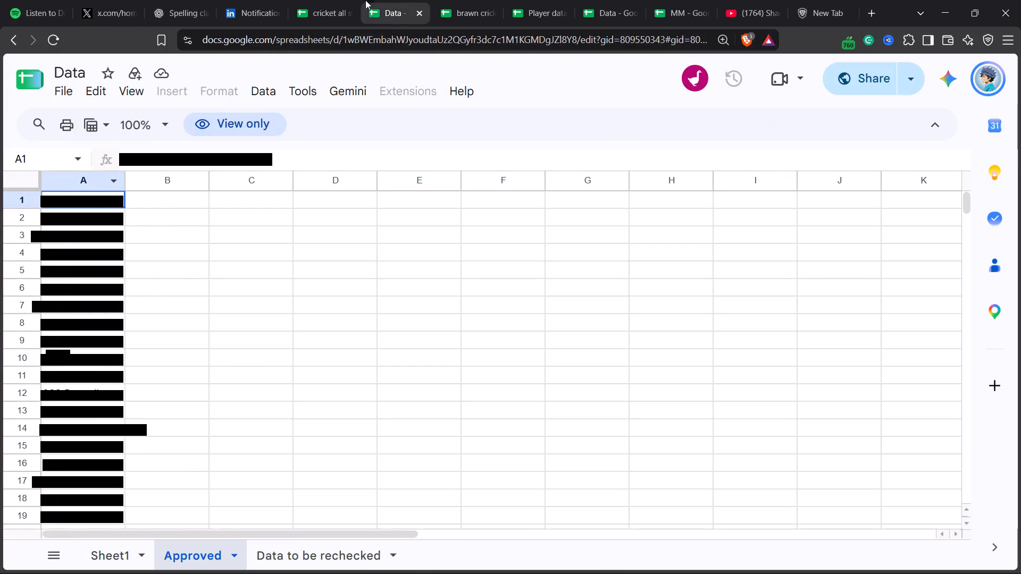
{"action": "left_click", "coordinate": [350, 0]}
{"action": "left_click", "coordinate": [76, 176]}
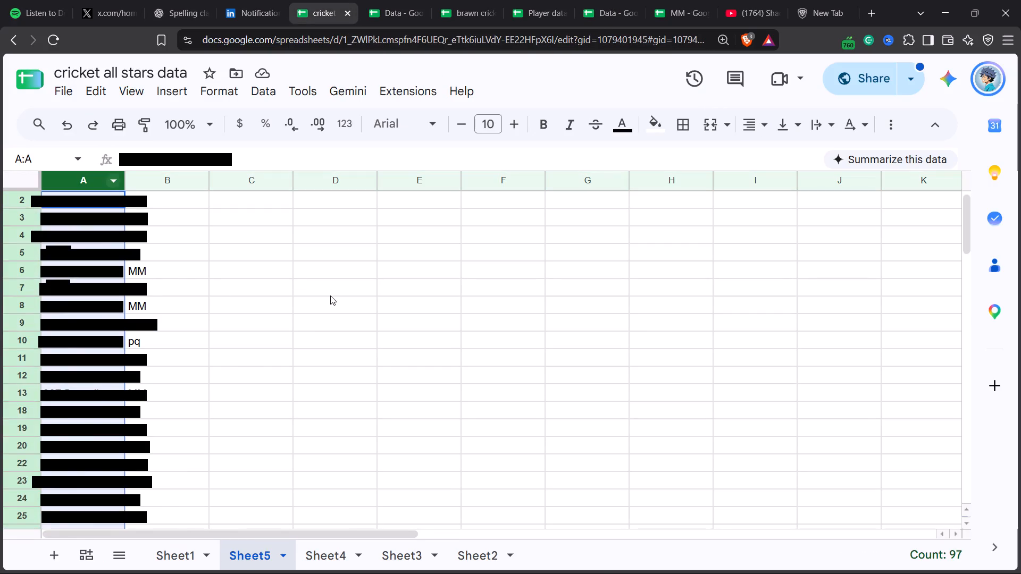
Examine the filtered e-mails and their tags in Sheet5 down to the last row.
{"action": "left_click", "coordinate": [330, 296]}
{"action": "scroll", "coordinate": [203, 340], "scroll_direction": "down", "scroll_amount": 15}
{"action": "scroll", "coordinate": [206, 339], "scroll_direction": "up", "scroll_amount": 1}
{"action": "scroll", "coordinate": [206, 339], "scroll_direction": "down", "scroll_amount": 5}
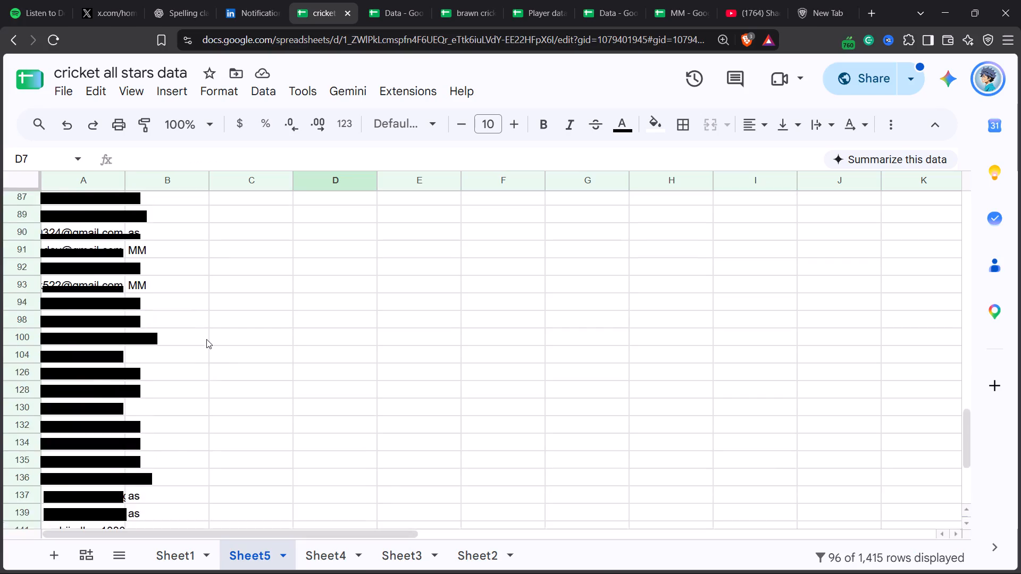
{"action": "scroll", "coordinate": [206, 339], "scroll_direction": "down", "scroll_amount": 13}
{"action": "left_click_drag", "start_coordinate": [178, 357], "coordinate": [170, 495]}
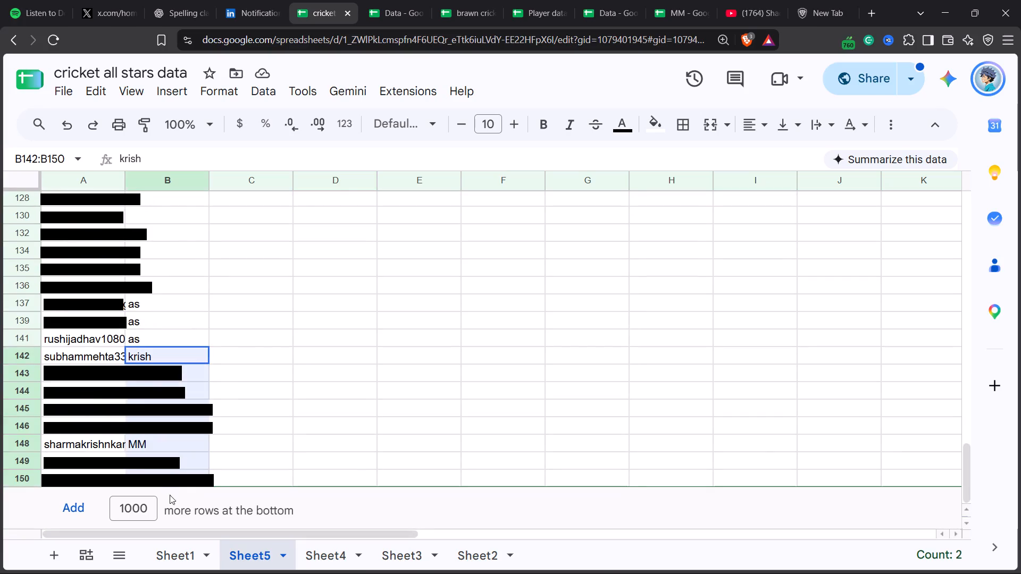
{"action": "left_click_drag", "start_coordinate": [170, 495], "coordinate": [170, 495]}
{"action": "left_click", "coordinate": [302, 393]}
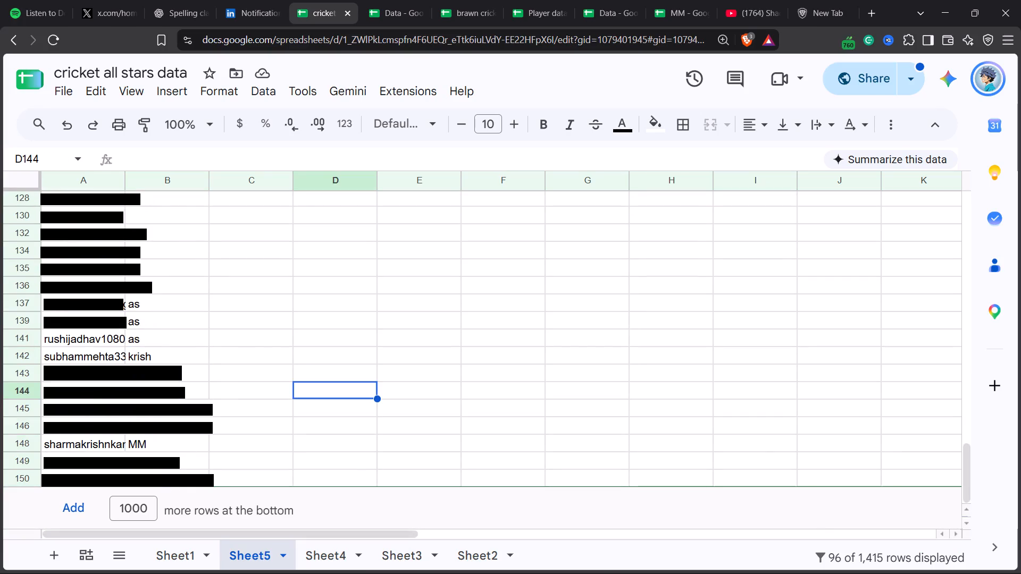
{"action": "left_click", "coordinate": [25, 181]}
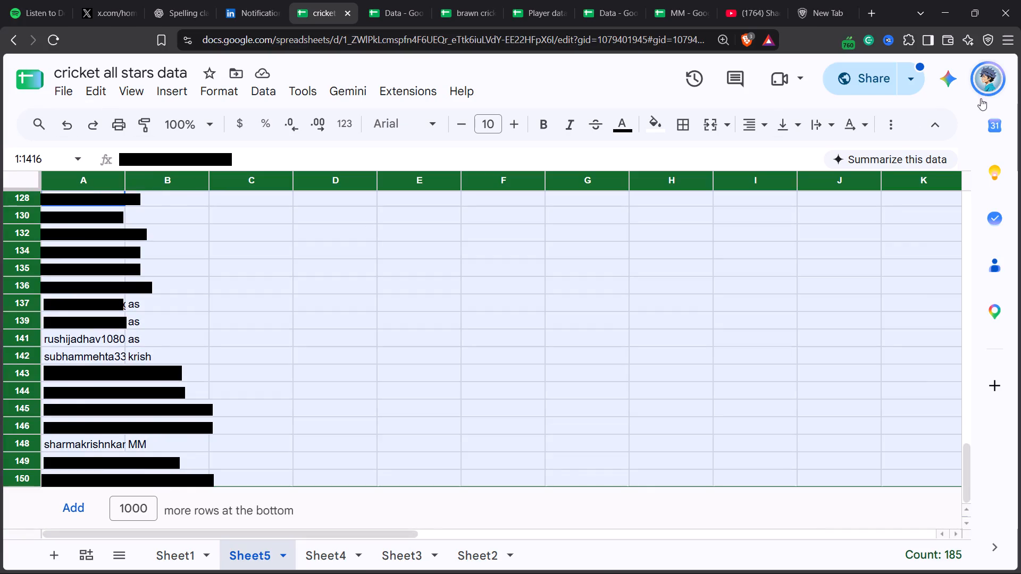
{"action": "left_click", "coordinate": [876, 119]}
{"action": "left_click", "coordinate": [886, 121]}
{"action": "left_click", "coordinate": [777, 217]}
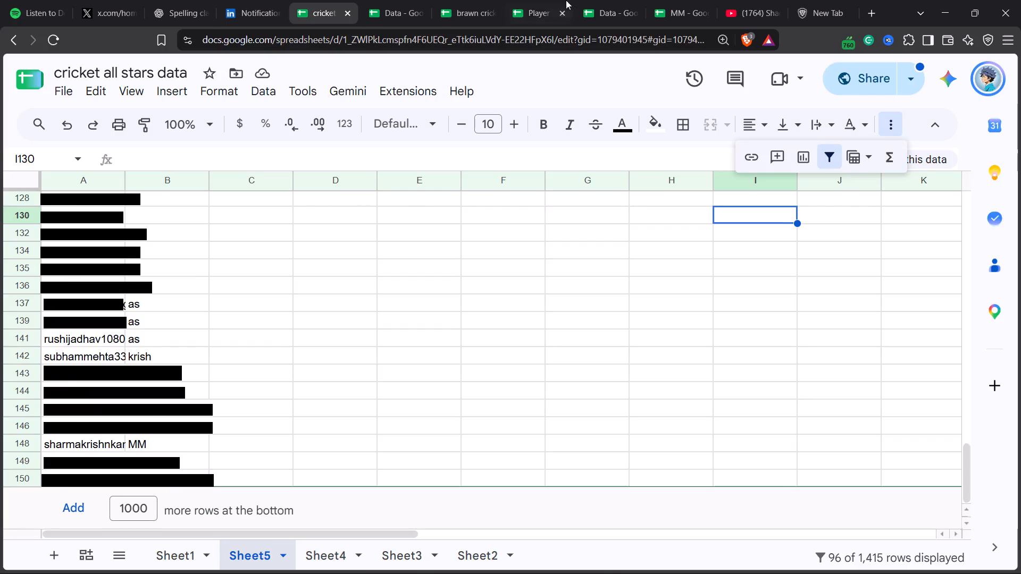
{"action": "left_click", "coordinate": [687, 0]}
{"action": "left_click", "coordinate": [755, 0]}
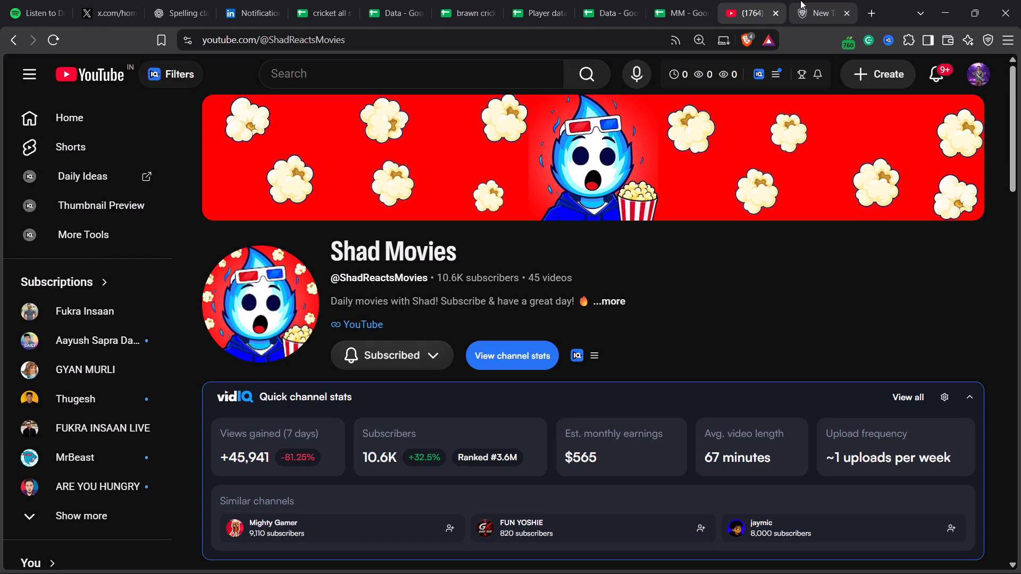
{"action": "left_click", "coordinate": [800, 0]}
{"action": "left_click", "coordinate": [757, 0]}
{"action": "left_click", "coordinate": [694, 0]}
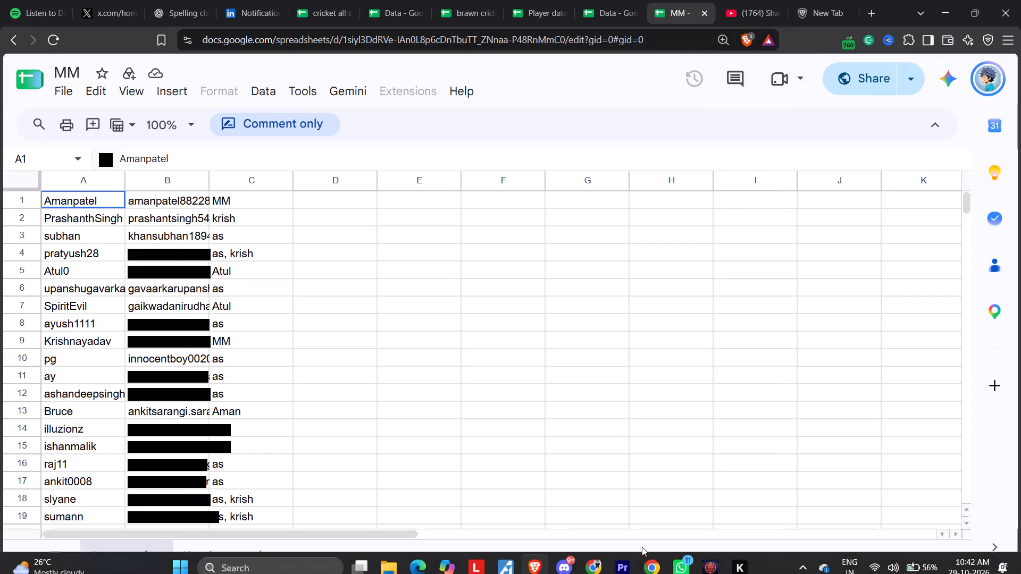
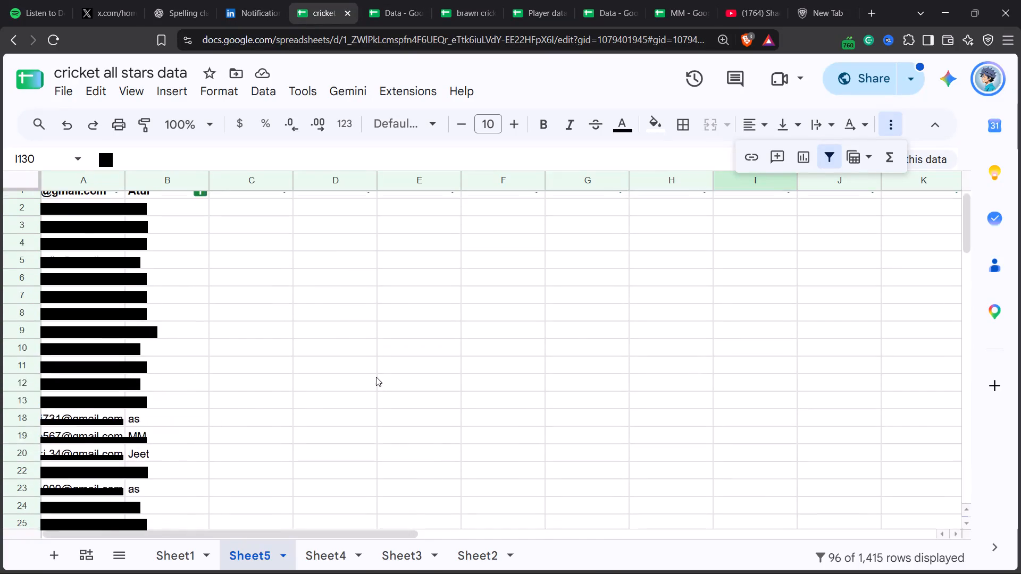
Search Sheet5 of cricket all stars data for the copied e-mail.
{"action": "scroll", "coordinate": [376, 377], "scroll_direction": "down", "scroll_amount": 1}
{"action": "scroll", "coordinate": [376, 377], "scroll_direction": "up", "scroll_amount": 10}
{"action": "left_click", "coordinate": [374, 375], "text": "ctrl"}
{"action": "key", "text": "ctrl+f"}
{"action": "key", "text": "ctrl+v"}
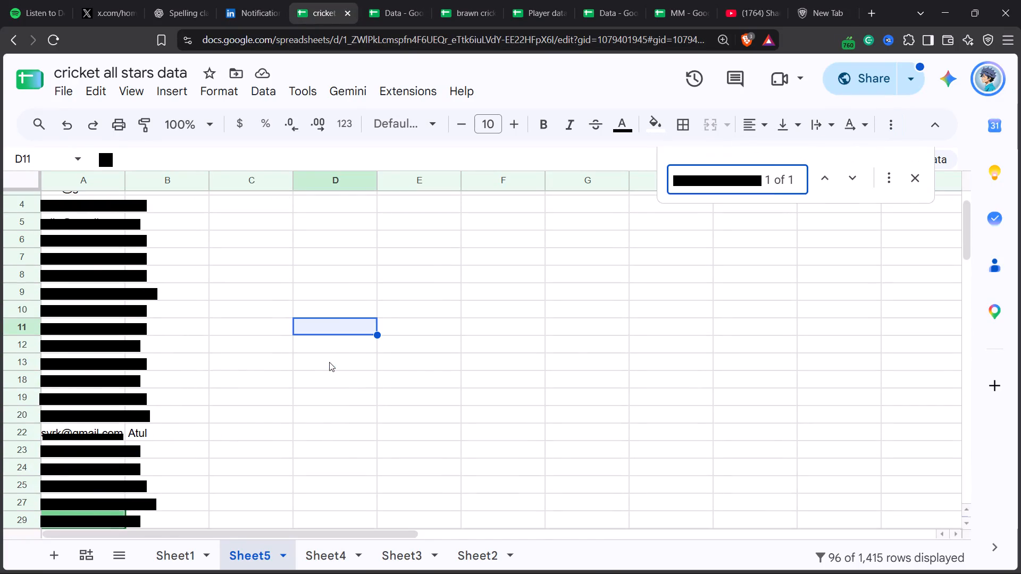
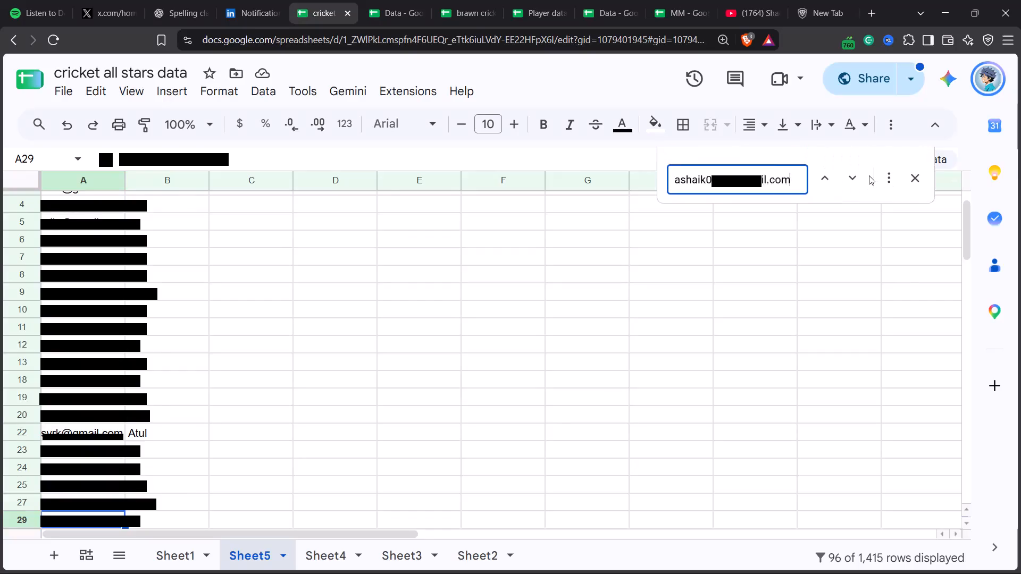
Repeat the search for the copied e-mail in Sheet5, stepping through its matches, and close the search.
{"action": "left_click", "coordinate": [835, 181]}
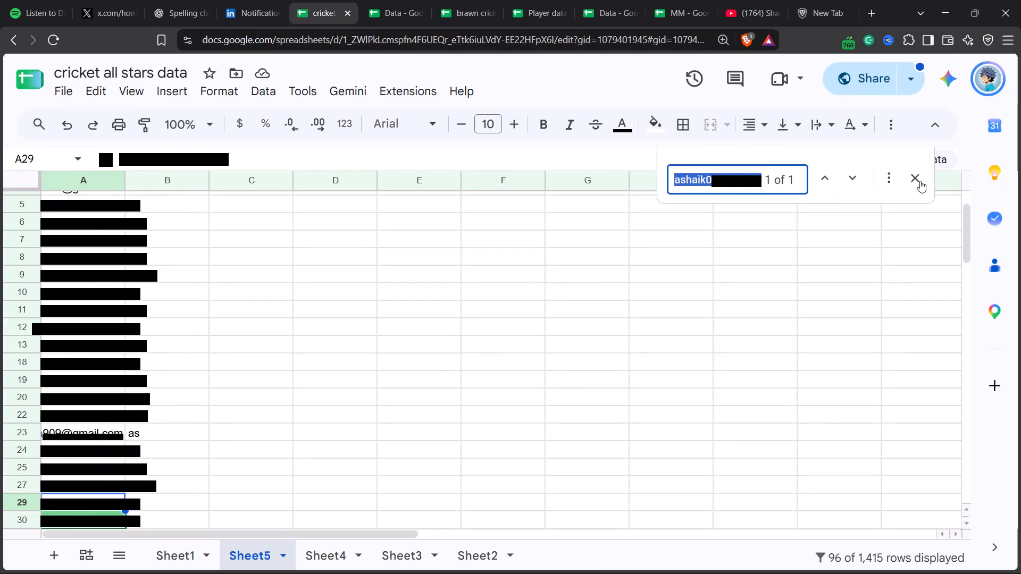
{"action": "left_click", "coordinate": [920, 181]}
{"action": "key", "text": "ctrl+f"}
{"action": "key", "text": "ctrl+v"}
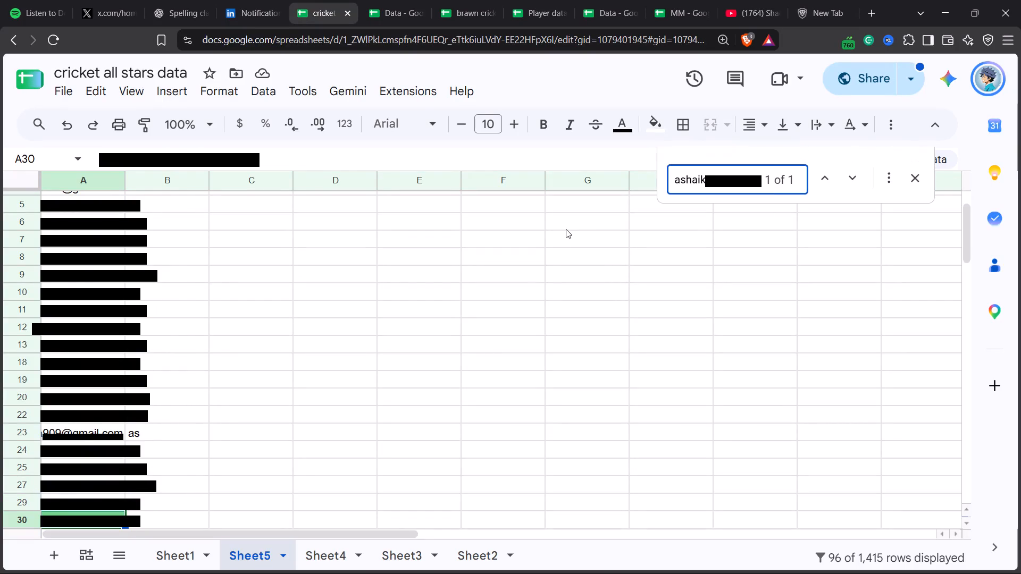
{"action": "left_click", "coordinate": [833, 175]}
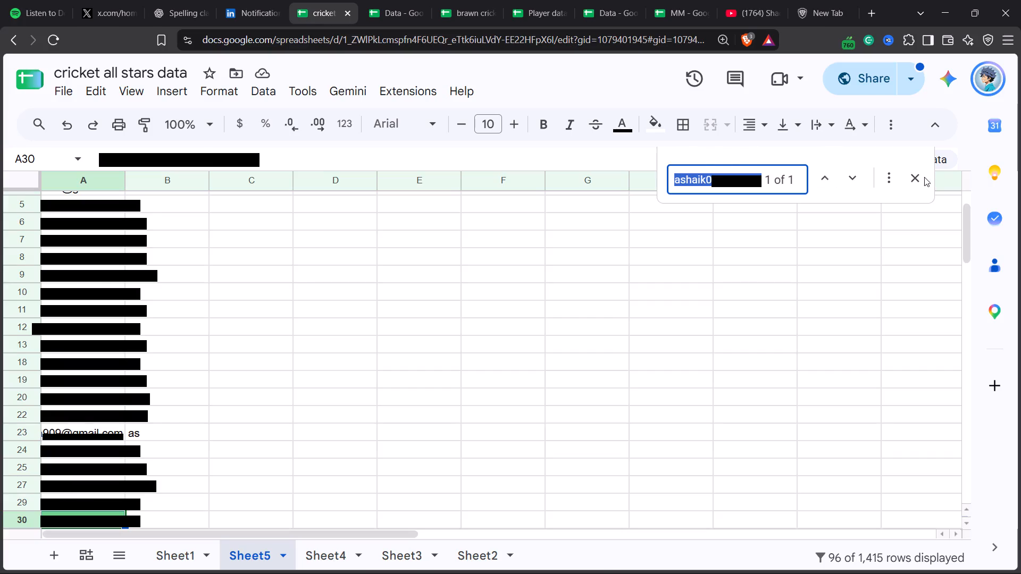
{"action": "left_click", "coordinate": [917, 174]}
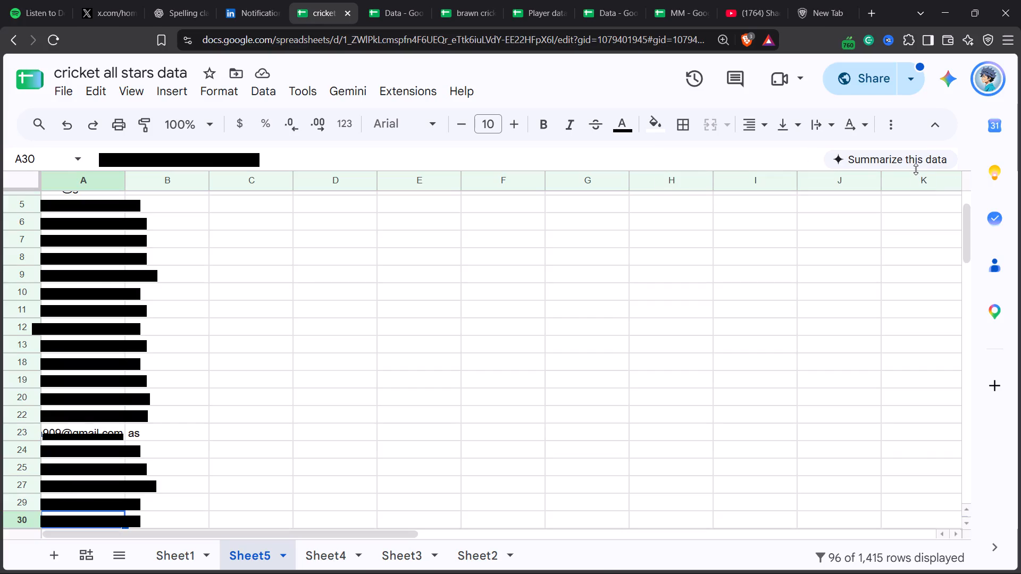
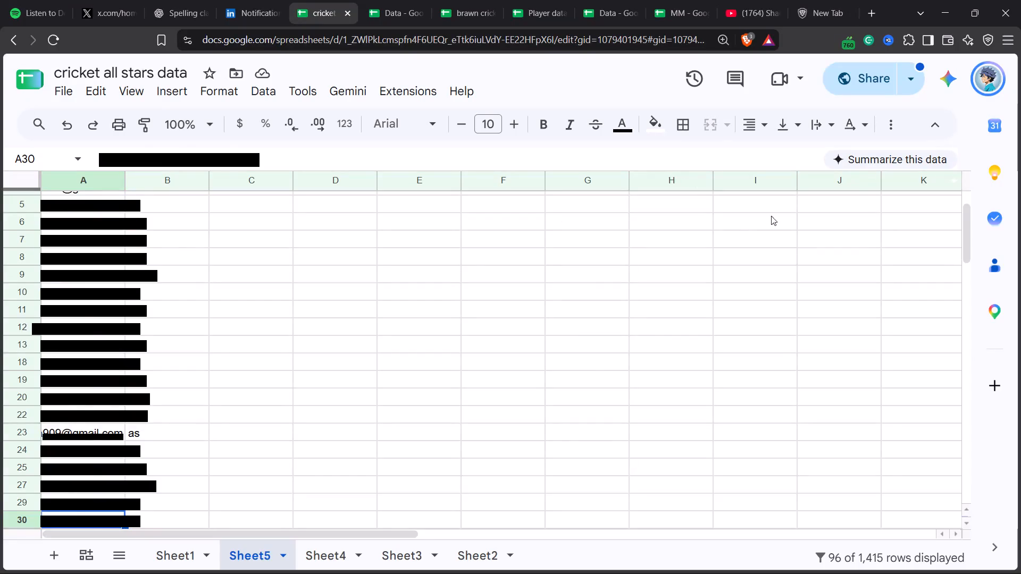
Look through the filtered e-mails in Sheet5 of cricket all stars data and the Approved list of the Data spreadsheet.
{"action": "scroll", "coordinate": [580, 363], "scroll_direction": "down", "scroll_amount": 10}
{"action": "scroll", "coordinate": [308, 307], "scroll_direction": "down", "scroll_amount": 6}
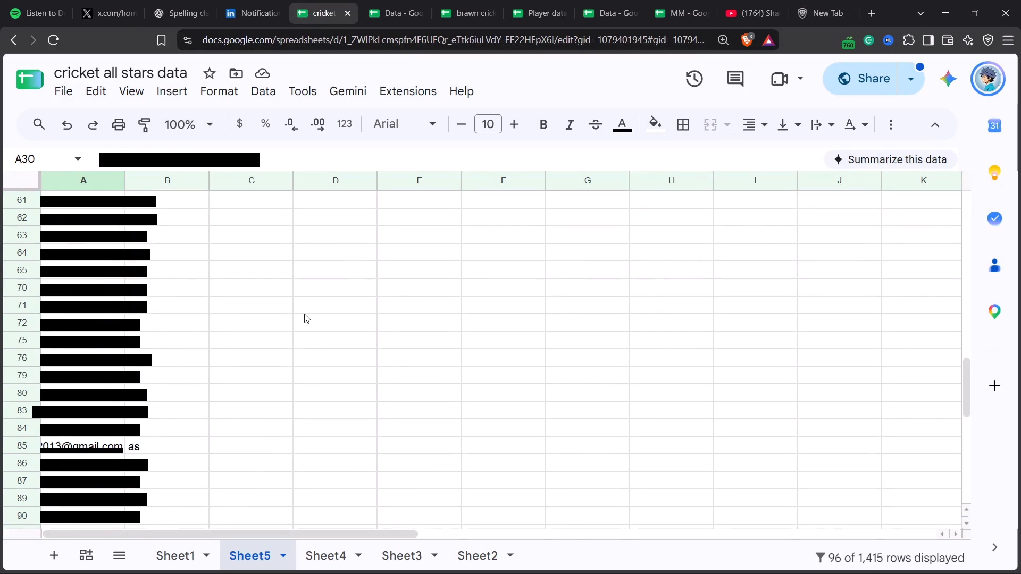
{"action": "left_click", "coordinate": [538, 0]}
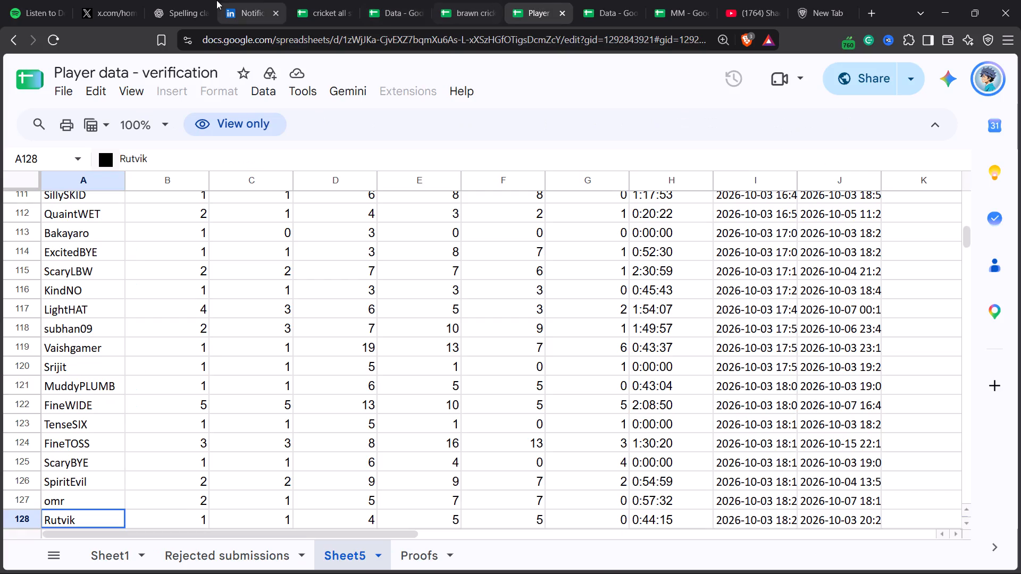
{"action": "left_click", "coordinate": [290, 0]}
{"action": "scroll", "coordinate": [344, 371], "scroll_direction": "down", "scroll_amount": 2}
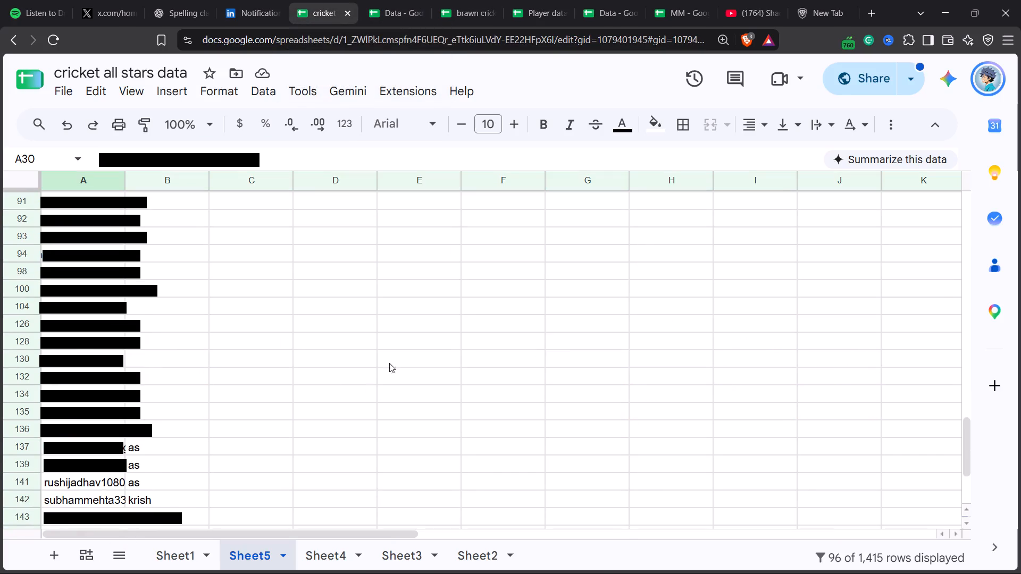
{"action": "left_click", "coordinate": [600, 0]}
{"action": "scroll", "coordinate": [279, 358], "scroll_direction": "up", "scroll_amount": 6}
{"action": "scroll", "coordinate": [279, 358], "scroll_direction": "down", "scroll_amount": 2}
{"action": "scroll", "coordinate": [251, 420], "scroll_direction": "up", "scroll_amount": 5}
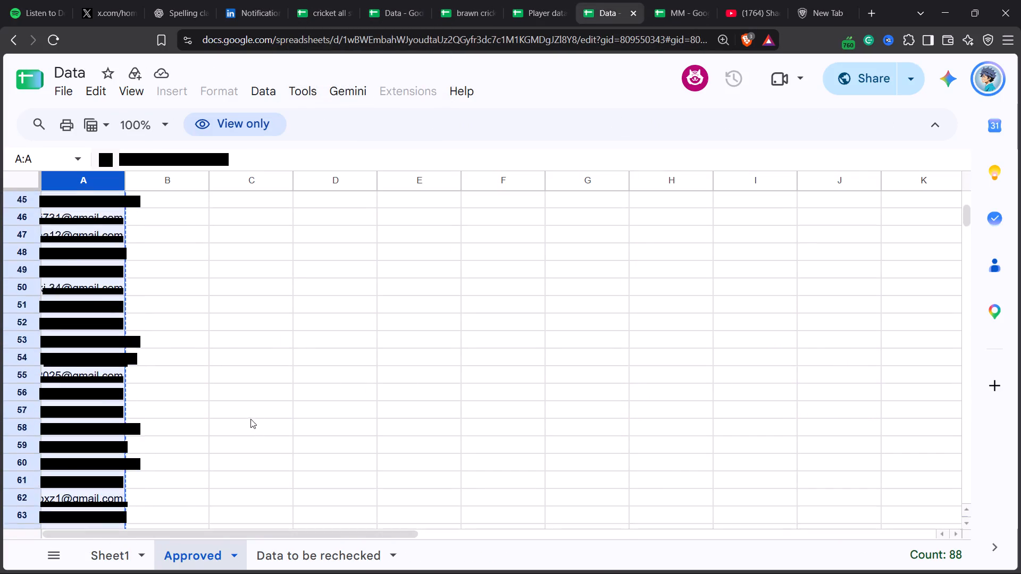
{"action": "scroll", "coordinate": [250, 419], "scroll_direction": "up", "scroll_amount": 3}
Search Sheet1 of the Data spreadsheet for the copied e-mail and close the search.
{"action": "left_click", "coordinate": [118, 553]}
{"action": "left_click_drag", "start_coordinate": [326, 534], "coordinate": [325, 534]}
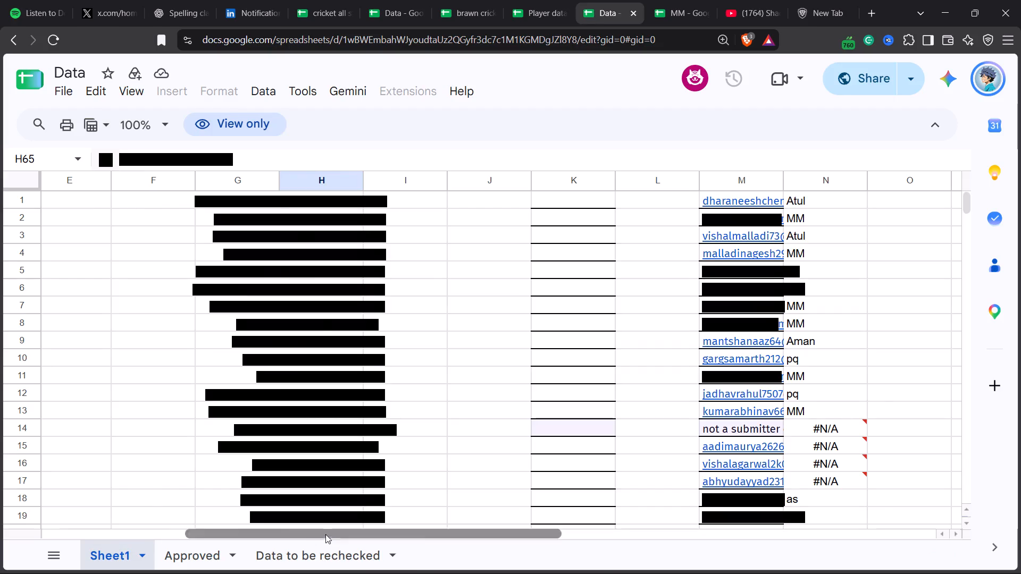
{"action": "left_click_drag", "start_coordinate": [325, 534], "coordinate": [64, 526]}
{"action": "left_click", "coordinate": [327, 286]}
{"action": "key", "text": "ctrl+f"}
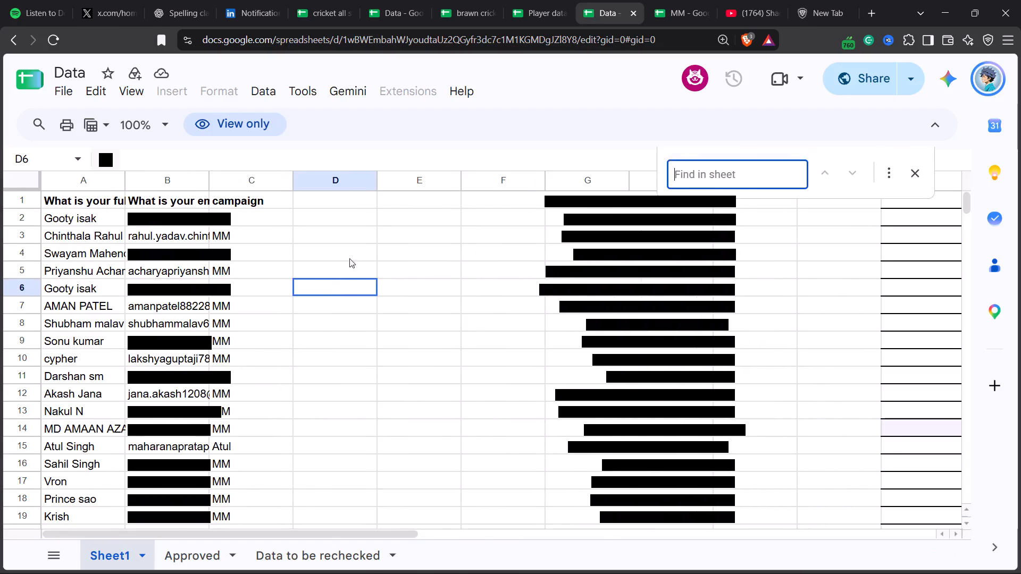
{"action": "key", "text": "ctrl+v"}
{"action": "left_click", "coordinate": [817, 177]}
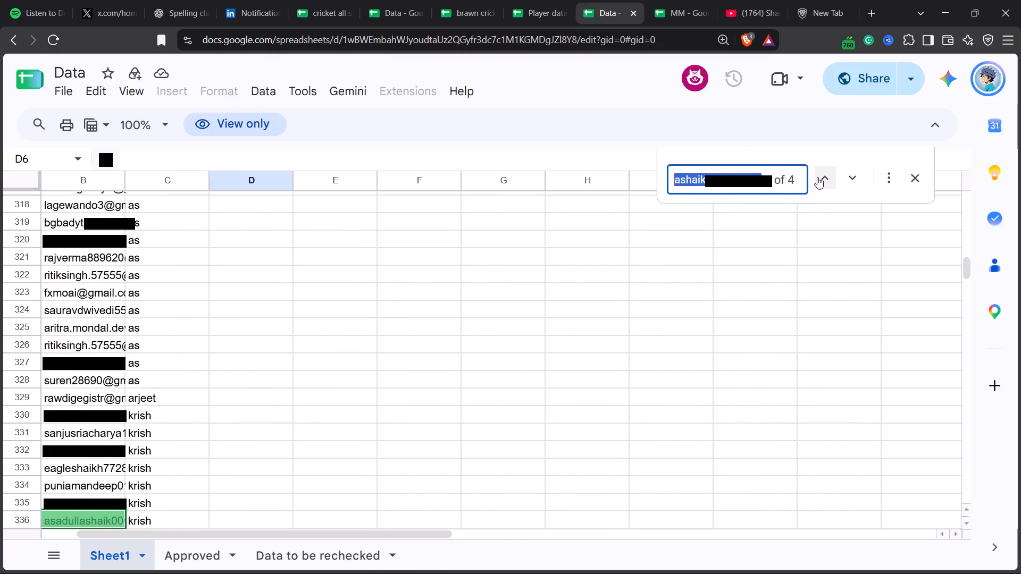
{"action": "left_click", "coordinate": [913, 171]}
Examine the other columns and rows around the matched e-mail in Sheet1, and check the campaign column in the other open Data copy.
{"action": "left_click_drag", "start_coordinate": [296, 536], "coordinate": [573, 548]}
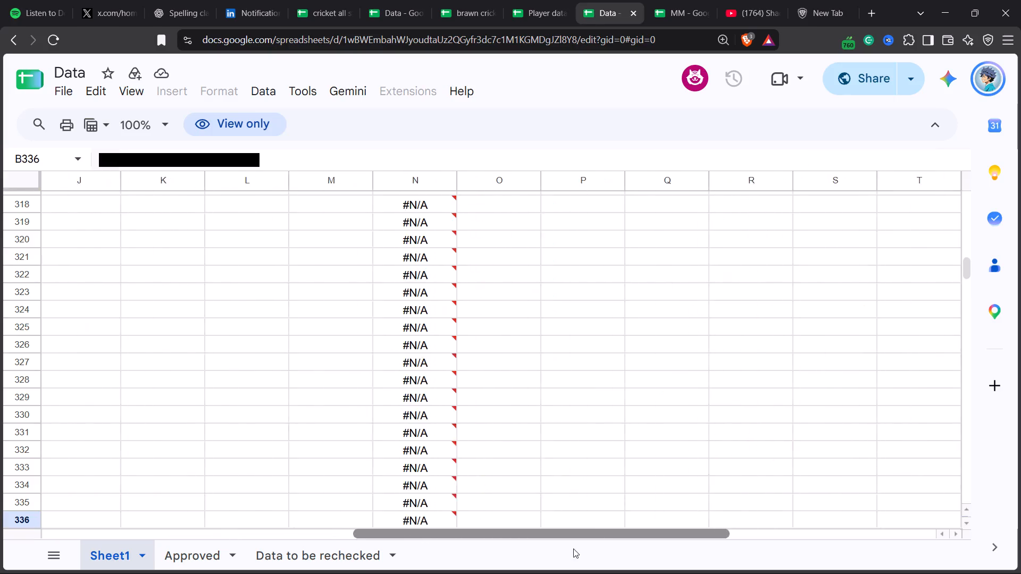
{"action": "left_click_drag", "start_coordinate": [573, 548], "coordinate": [130, 555]}
{"action": "scroll", "coordinate": [216, 407], "scroll_direction": "up", "scroll_amount": 3}
{"action": "scroll", "coordinate": [216, 407], "scroll_direction": "down", "scroll_amount": 1}
{"action": "scroll", "coordinate": [216, 407], "scroll_direction": "up", "scroll_amount": 1}
{"action": "left_click", "coordinate": [376, 0]}
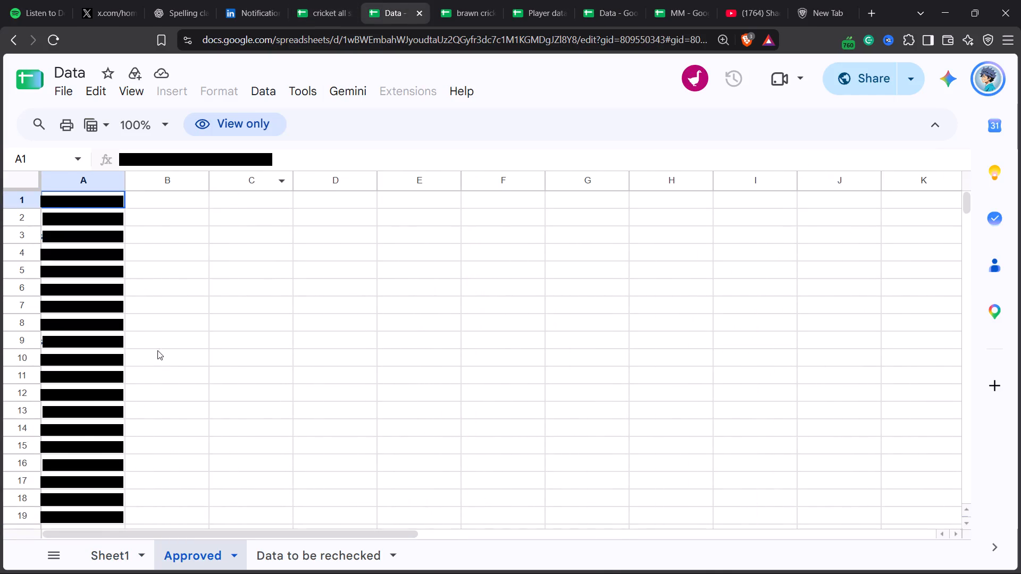
{"action": "left_click", "coordinate": [118, 561]}
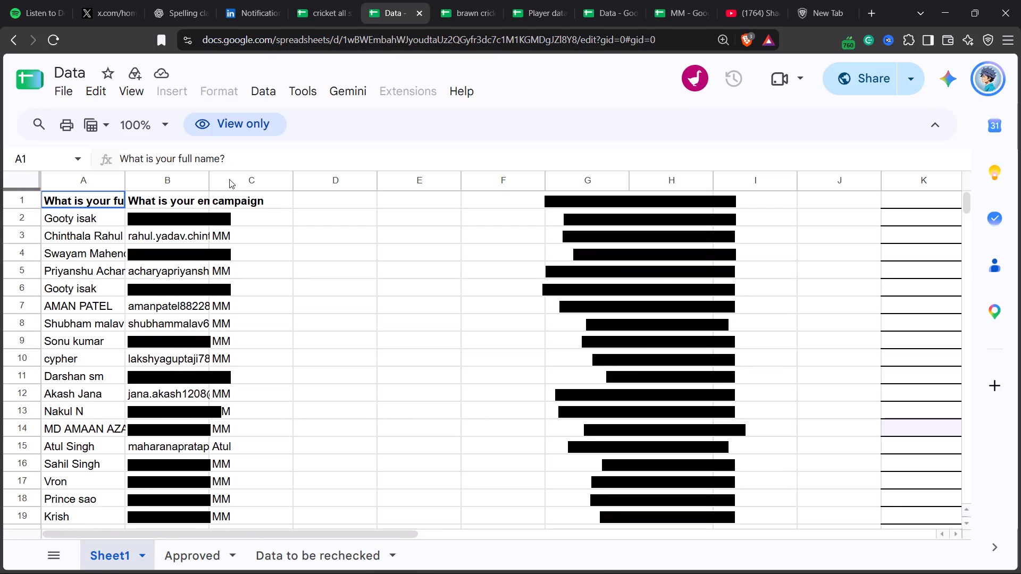
{"action": "left_click", "coordinate": [232, 179]}
Check the entry count of column A in Sheet5 of cricket all stars data, reviewing the list down to its last row.
{"action": "left_click", "coordinate": [333, 0]}
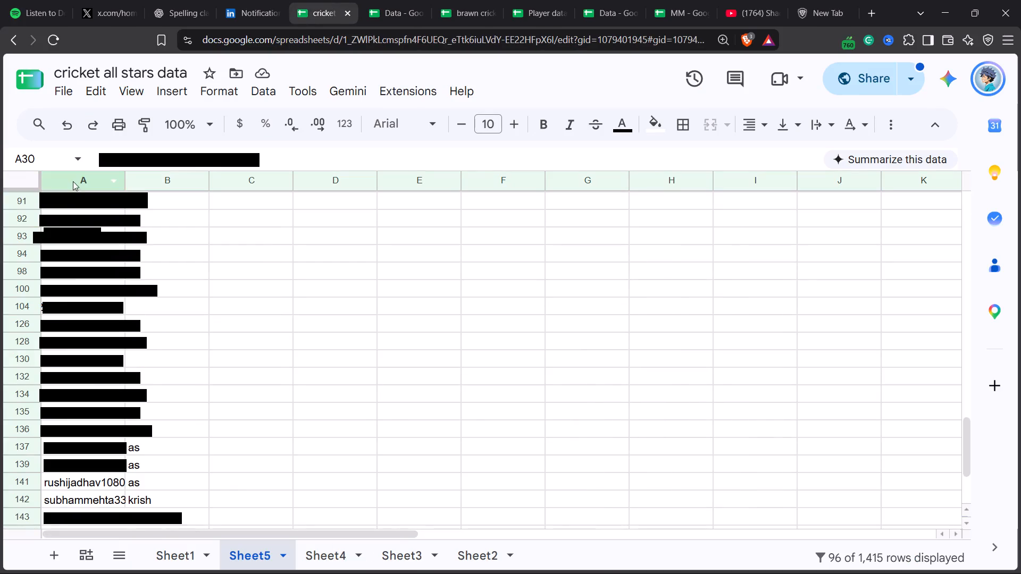
{"action": "left_click", "coordinate": [73, 181]}
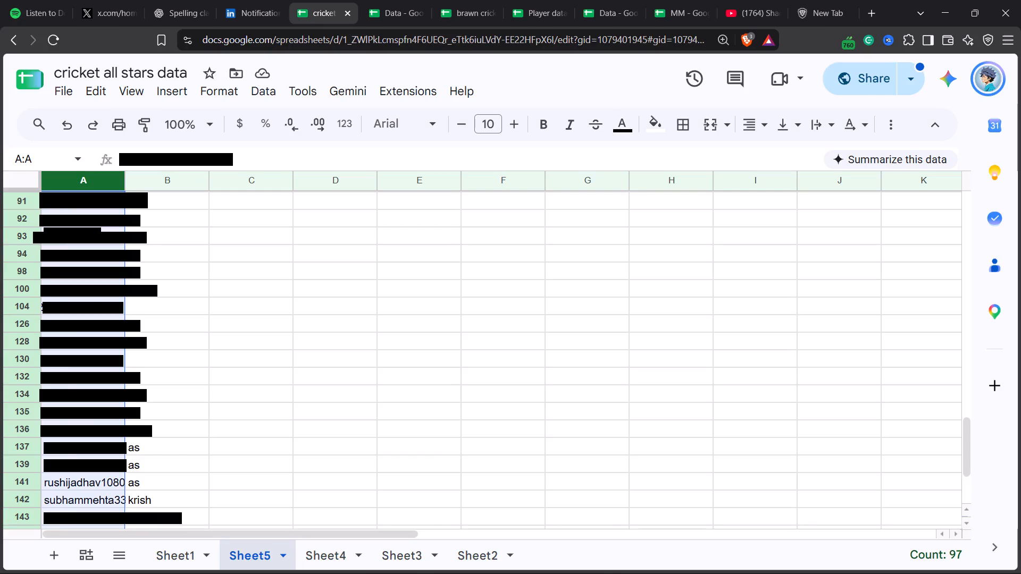
{"action": "left_click", "coordinate": [335, 301]}
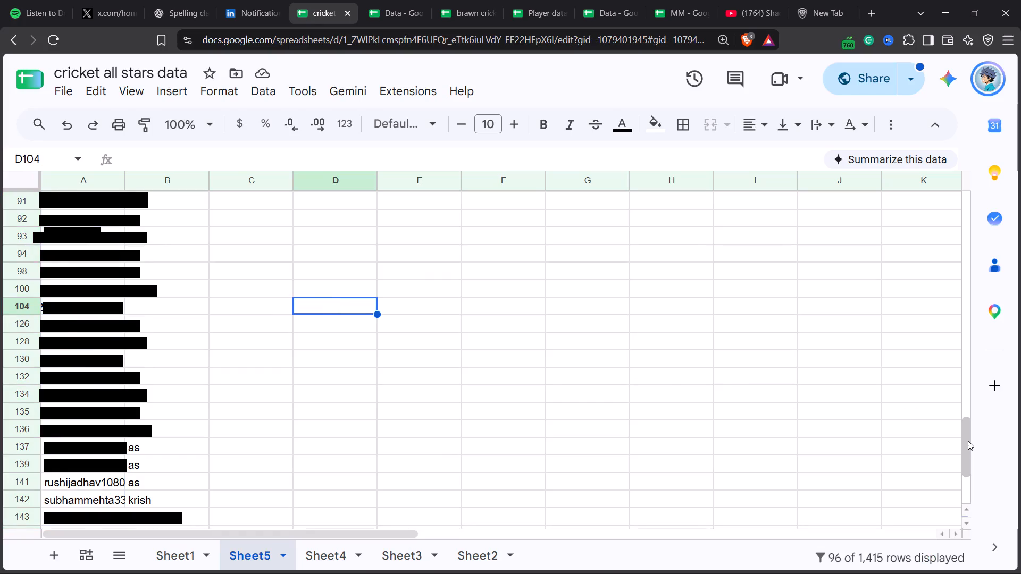
{"action": "left_click_drag", "start_coordinate": [968, 441], "coordinate": [973, 499]}
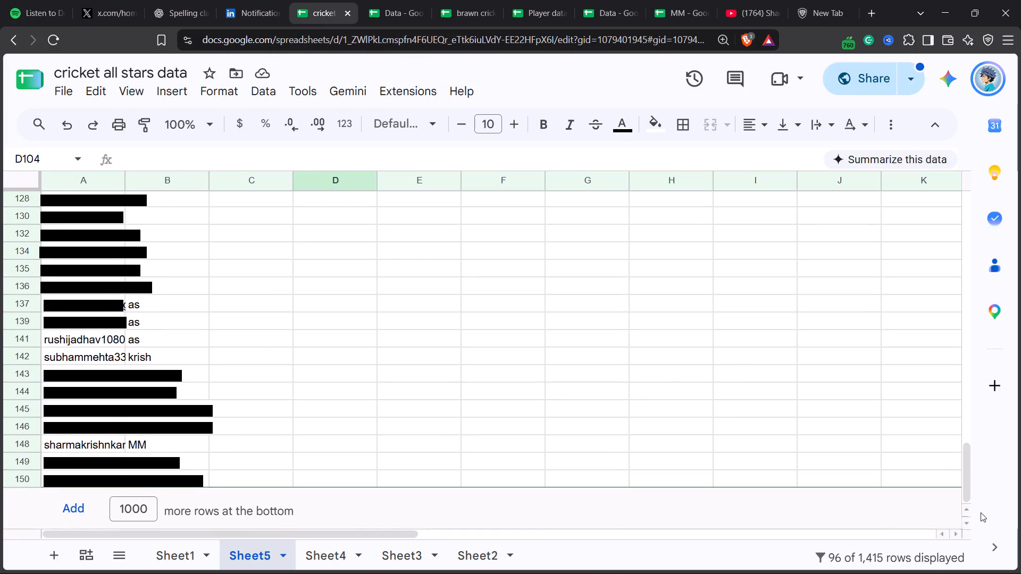
{"action": "left_click", "coordinate": [964, 509]}
{"action": "left_click_drag", "start_coordinate": [961, 472], "coordinate": [963, 465]}
{"action": "left_click_drag", "start_coordinate": [966, 456], "coordinate": [896, 573]}
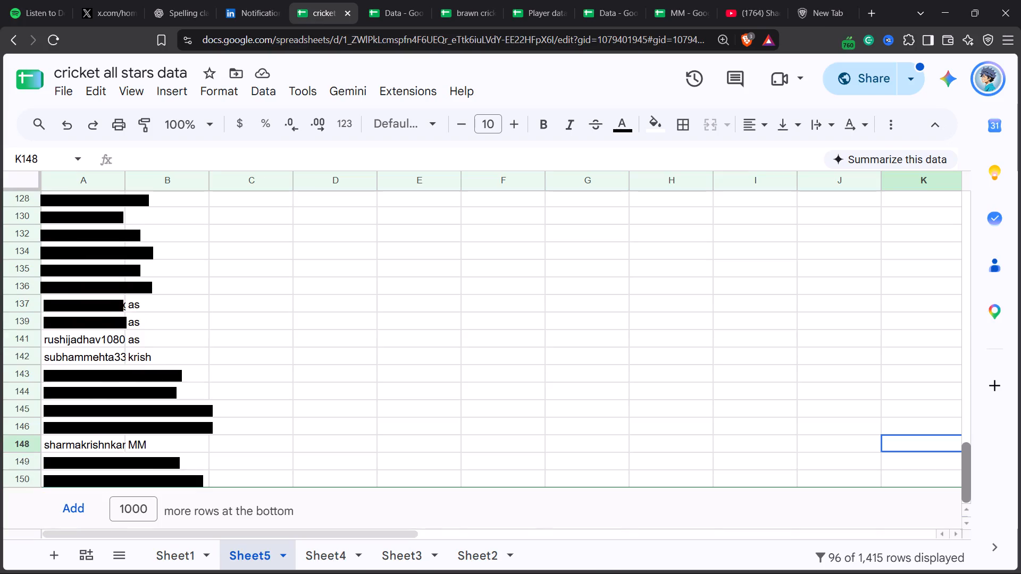
{"action": "left_click_drag", "start_coordinate": [896, 573], "coordinate": [899, 573]}
{"action": "left_click", "coordinate": [94, 184]}
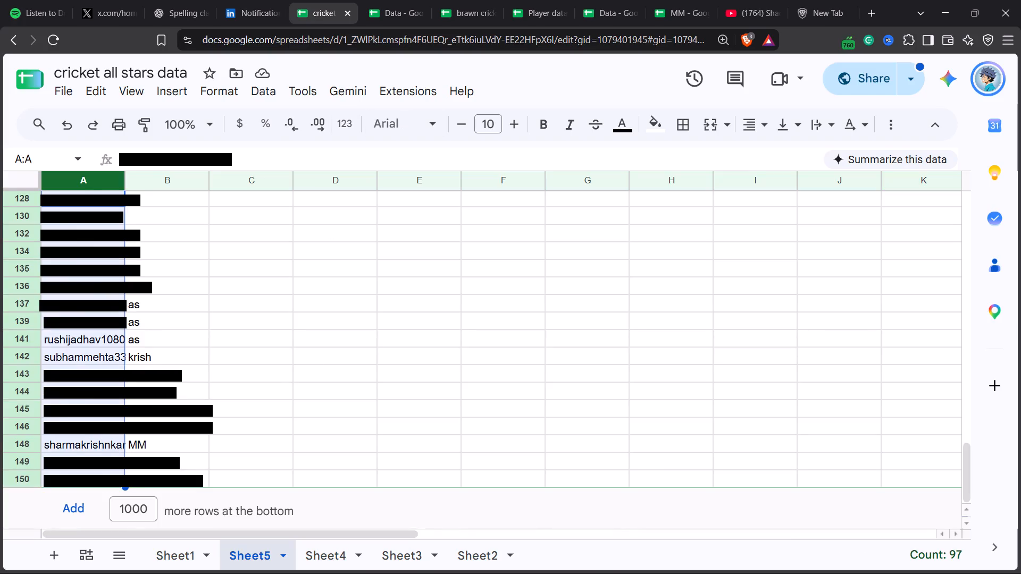
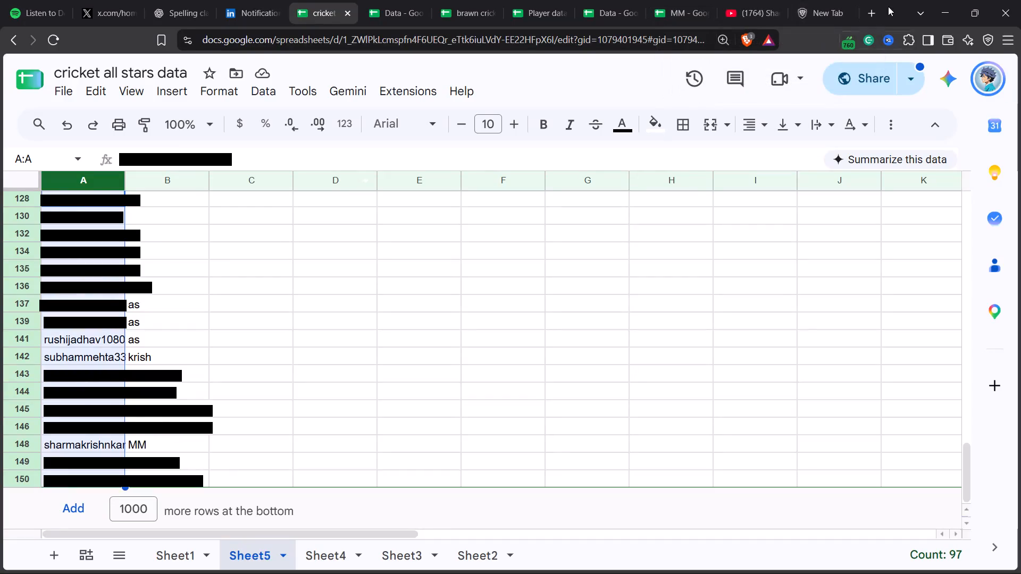
Switch from the spreadsheet to the empty new tab and minimize the browser window.
{"action": "left_click", "coordinate": [831, 0]}
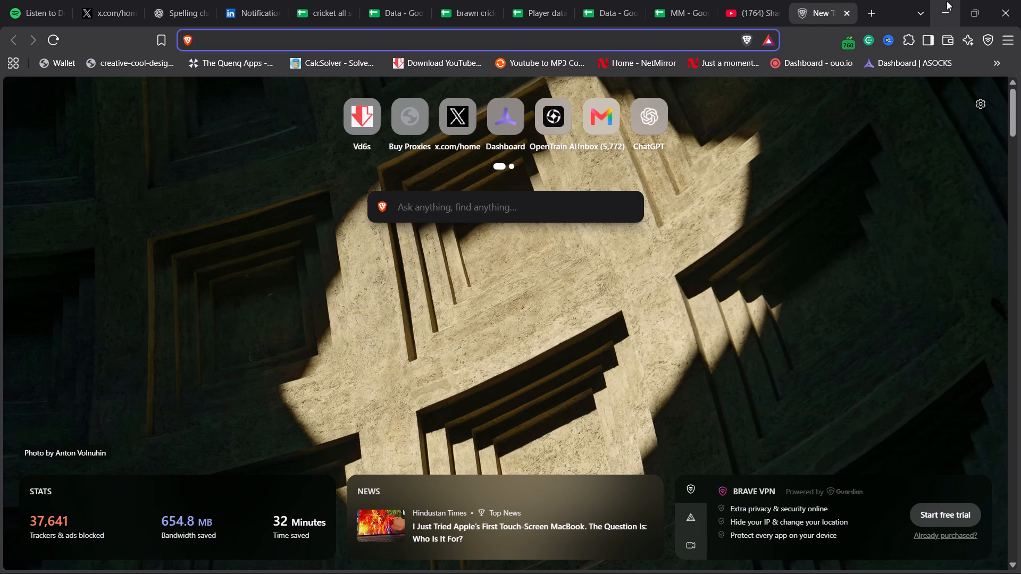
{"action": "left_click", "coordinate": [825, 0]}
{"action": "left_click", "coordinate": [802, 0]}
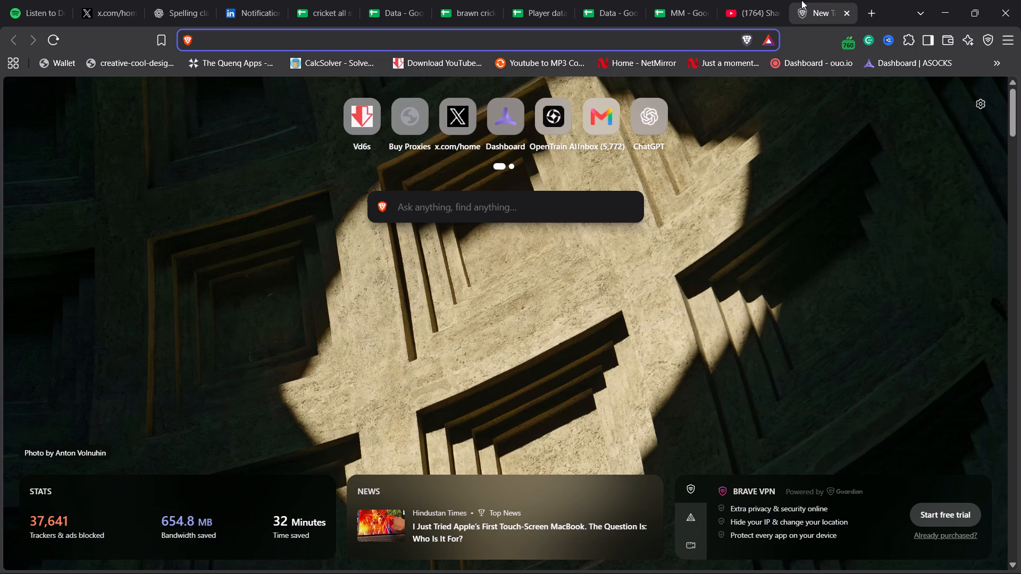
{"action": "left_click", "coordinate": [722, 10]}
{"action": "left_click", "coordinate": [811, 0]}
{"action": "left_click", "coordinate": [948, 5]}
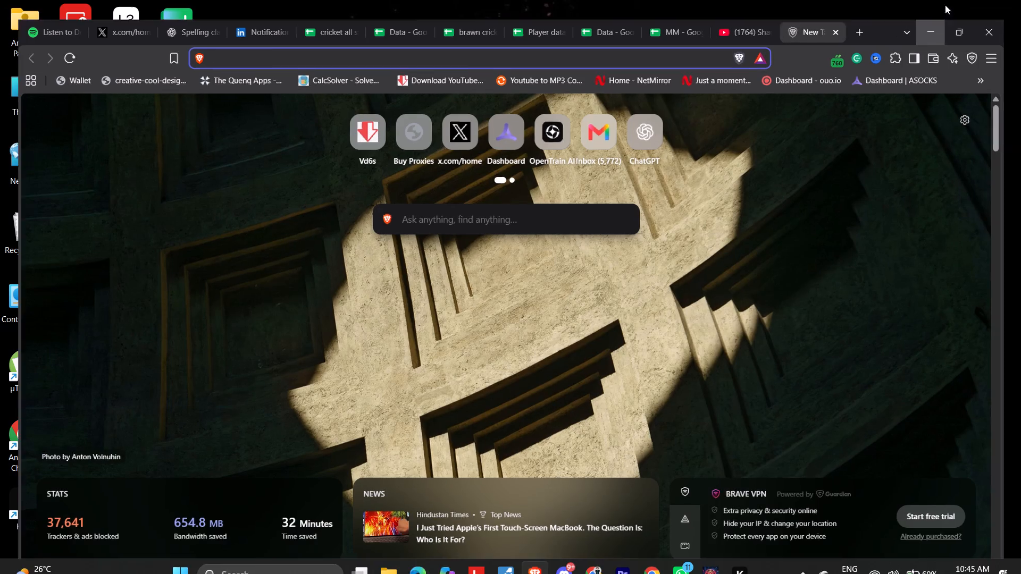
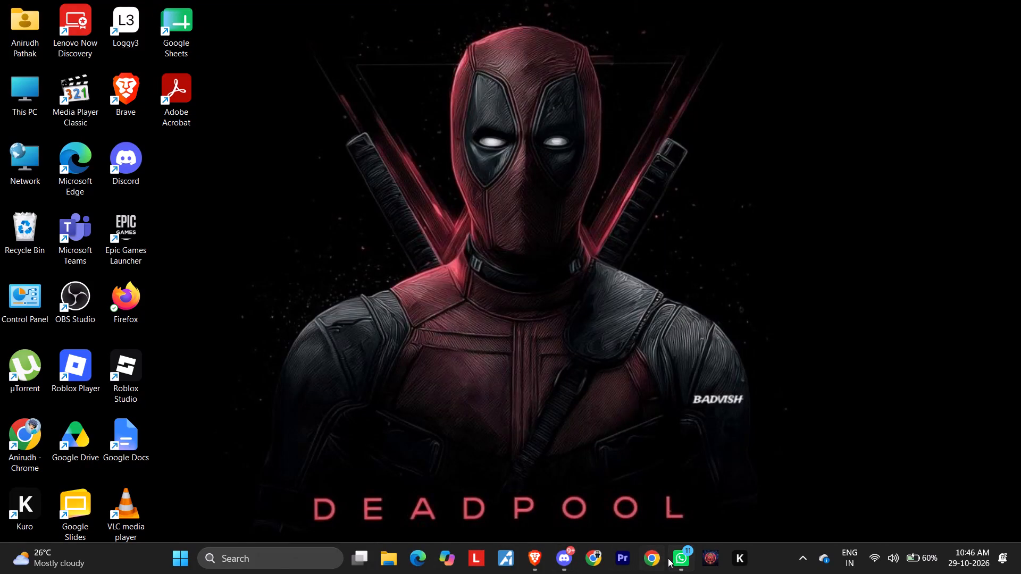
Restore the Brave window and look through the open MM, player verification and Data spreadsheets, ending on the brawn crick all stars sheet.
{"action": "left_click", "coordinate": [534, 558]}
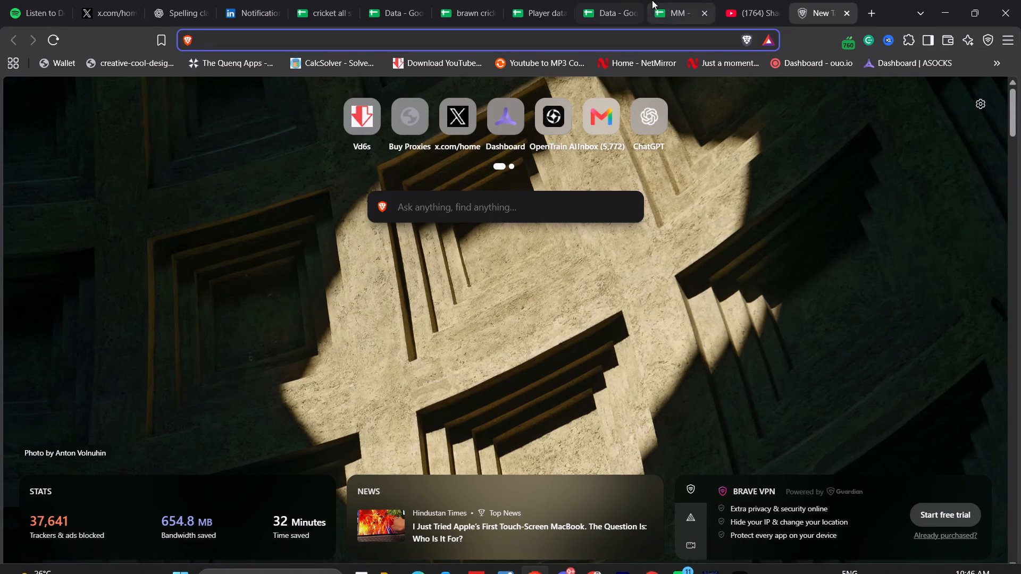
{"action": "left_click", "coordinate": [727, 0]}
{"action": "left_click", "coordinate": [684, 0]}
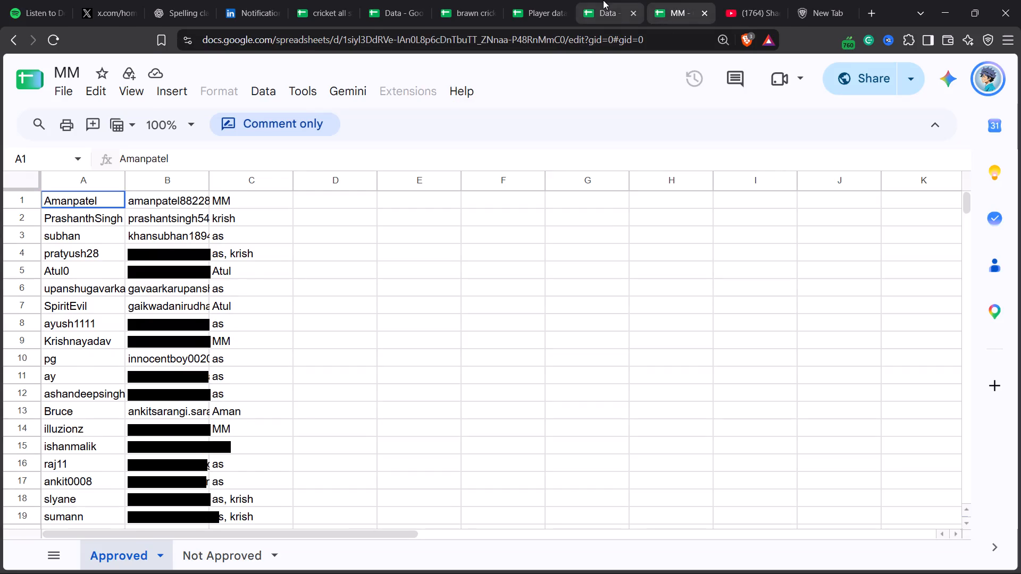
{"action": "left_click", "coordinate": [603, 0]}
{"action": "left_click", "coordinate": [544, 0]}
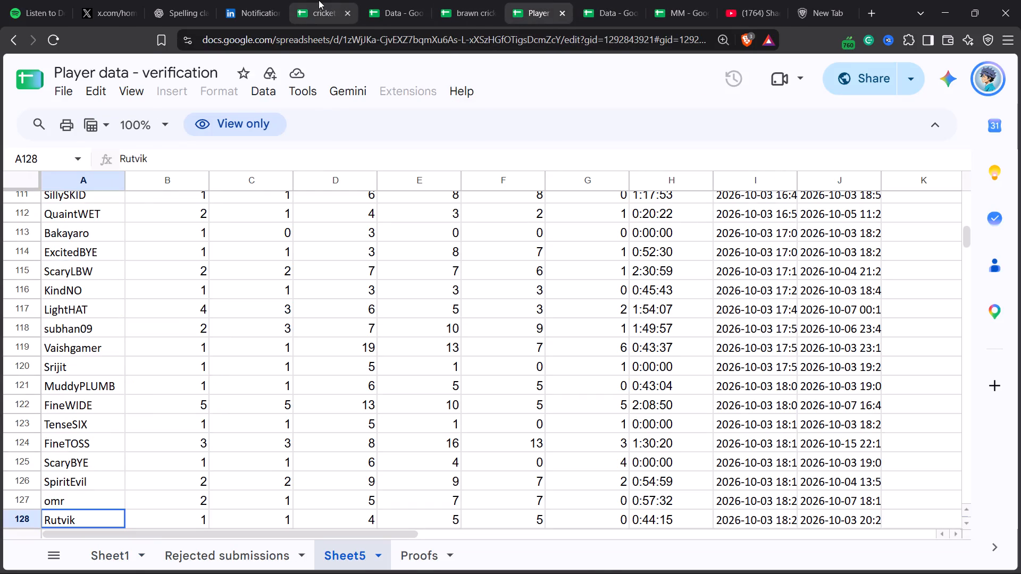
{"action": "left_click", "coordinate": [410, 0]}
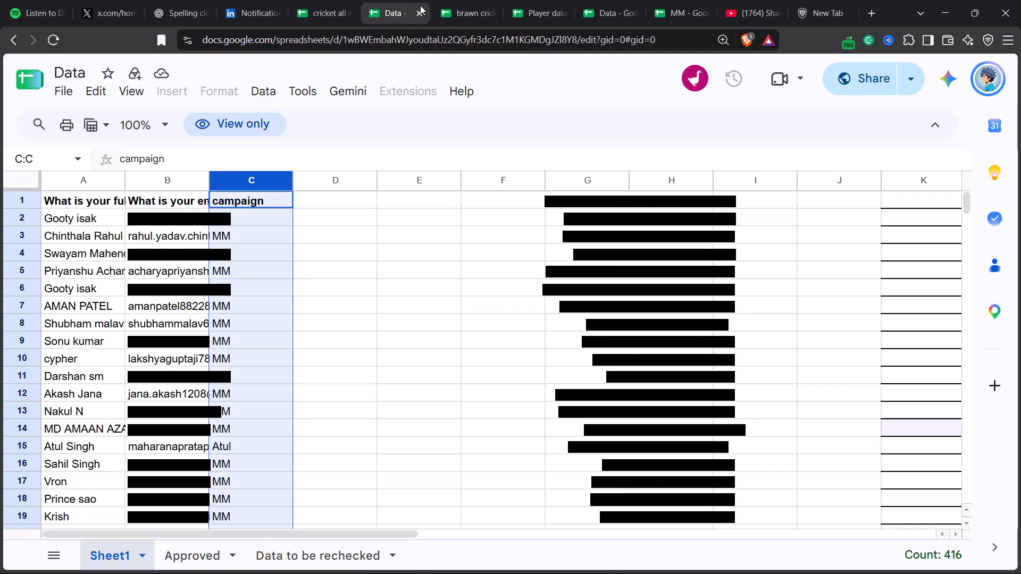
{"action": "left_click", "coordinate": [474, 0]}
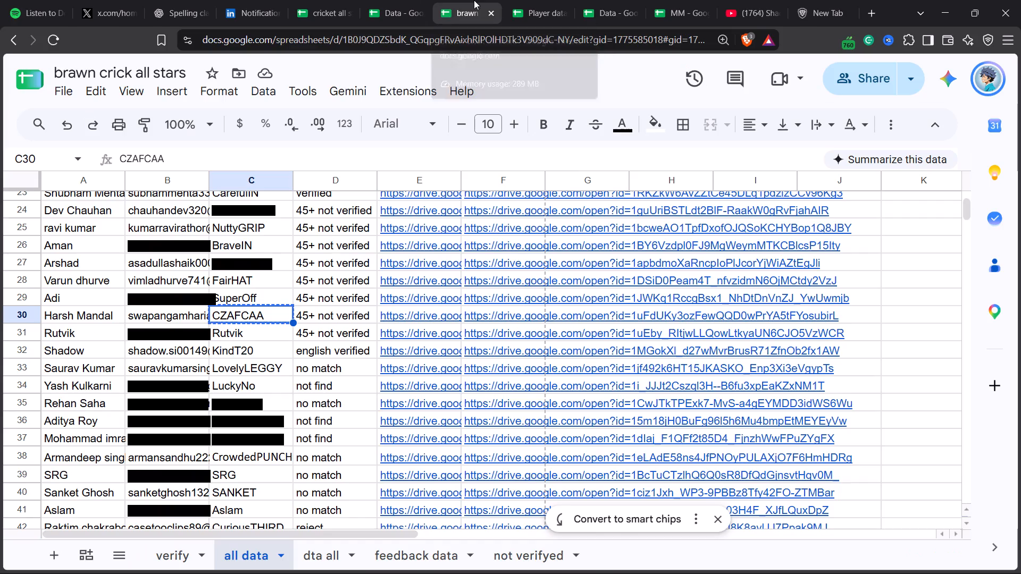
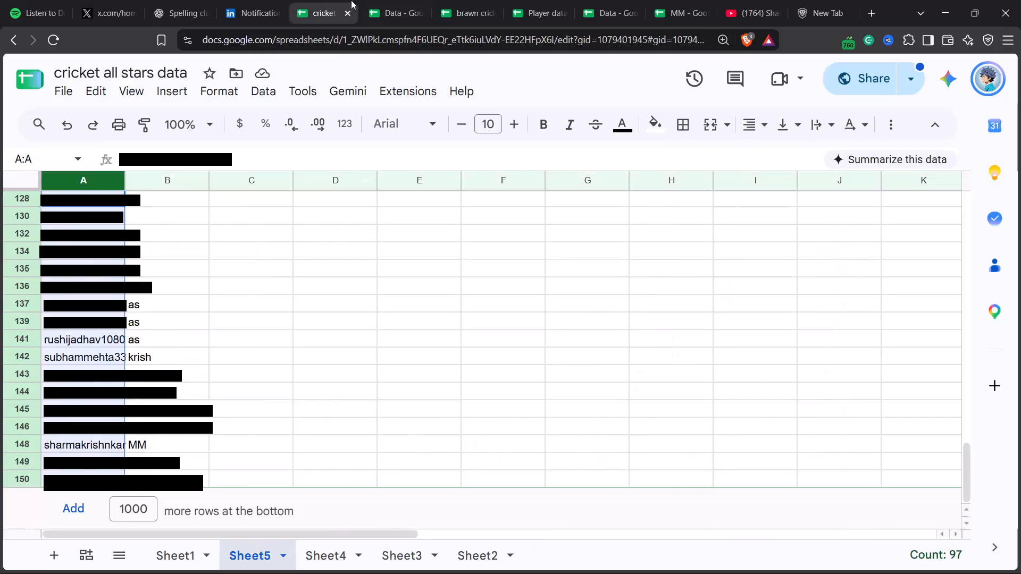
Switch to the Data spreadsheet, and return to Sheet5 of the cricket all stars data spreadsheet.
{"action": "left_click", "coordinate": [392, 0]}
{"action": "left_click", "coordinate": [303, 0]}
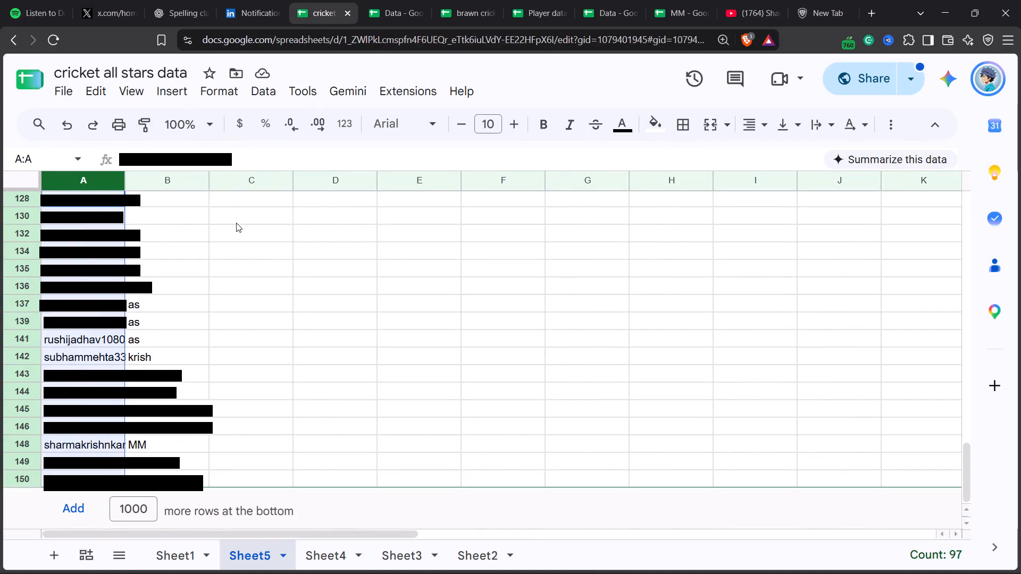
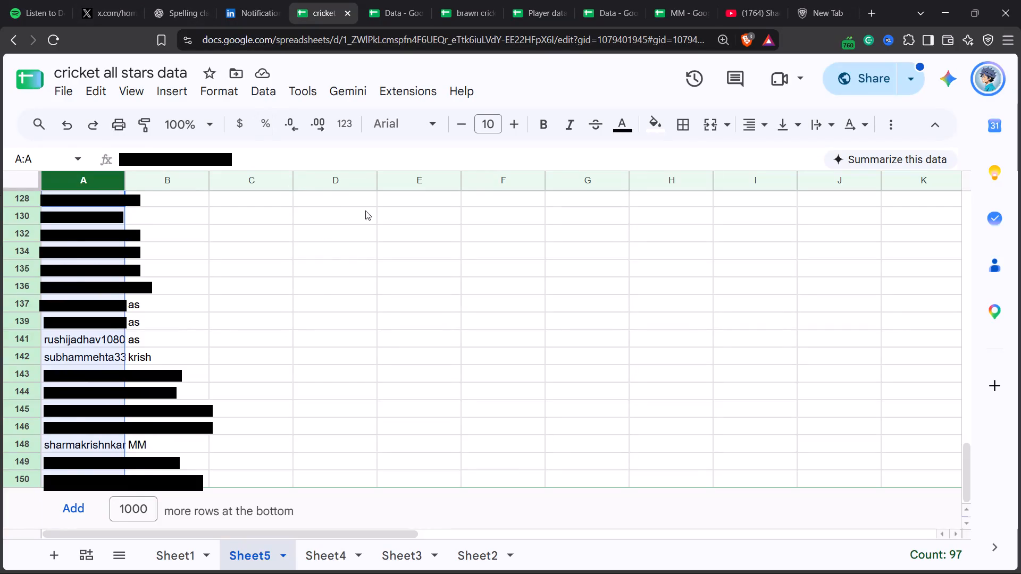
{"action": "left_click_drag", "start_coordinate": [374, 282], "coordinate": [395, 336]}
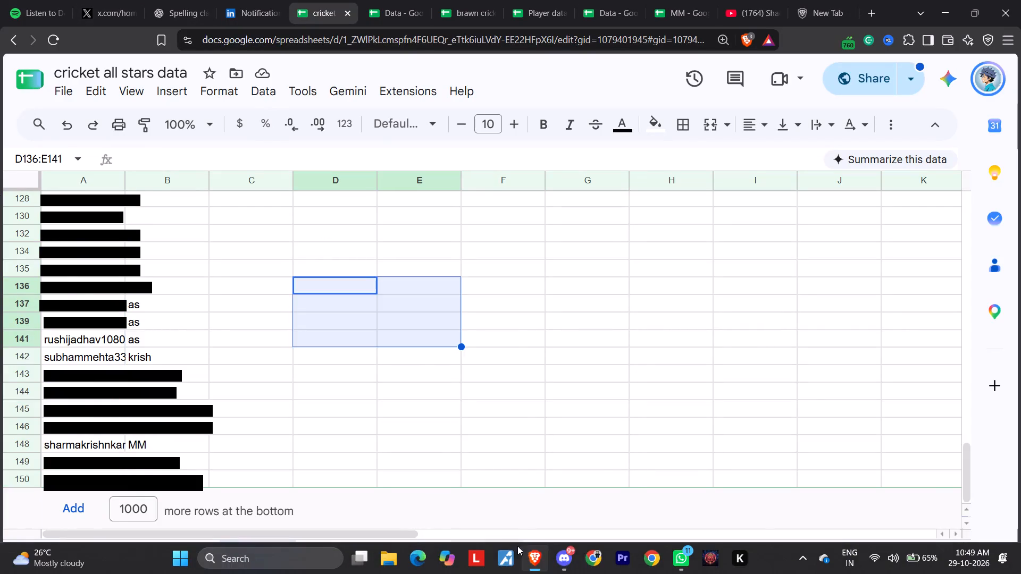
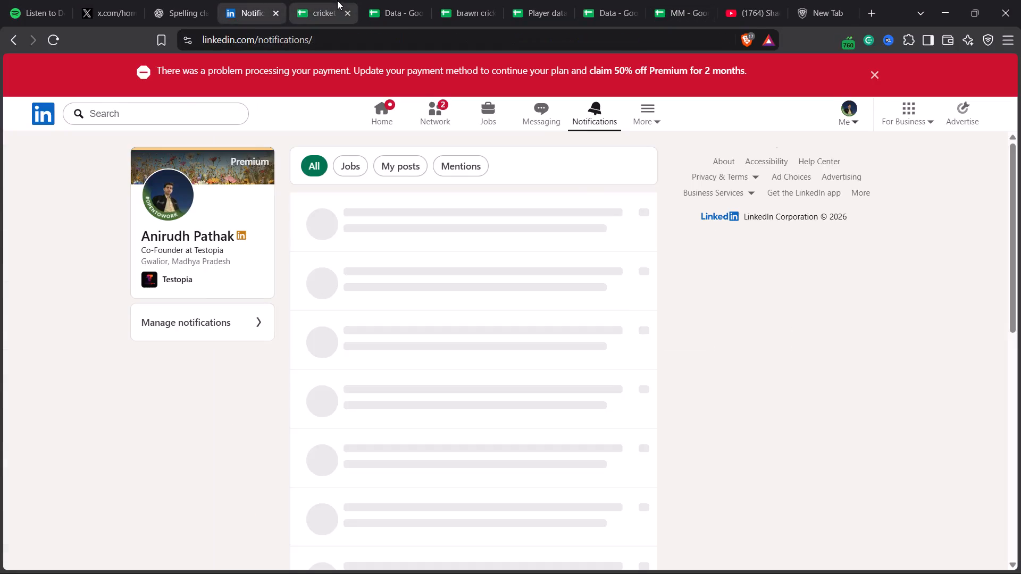
Dismiss the payment banner on the LinkedIn network page and accept both pending connection invitations.
{"action": "left_click", "coordinate": [337, 1]}
{"action": "left_click", "coordinate": [257, 0]}
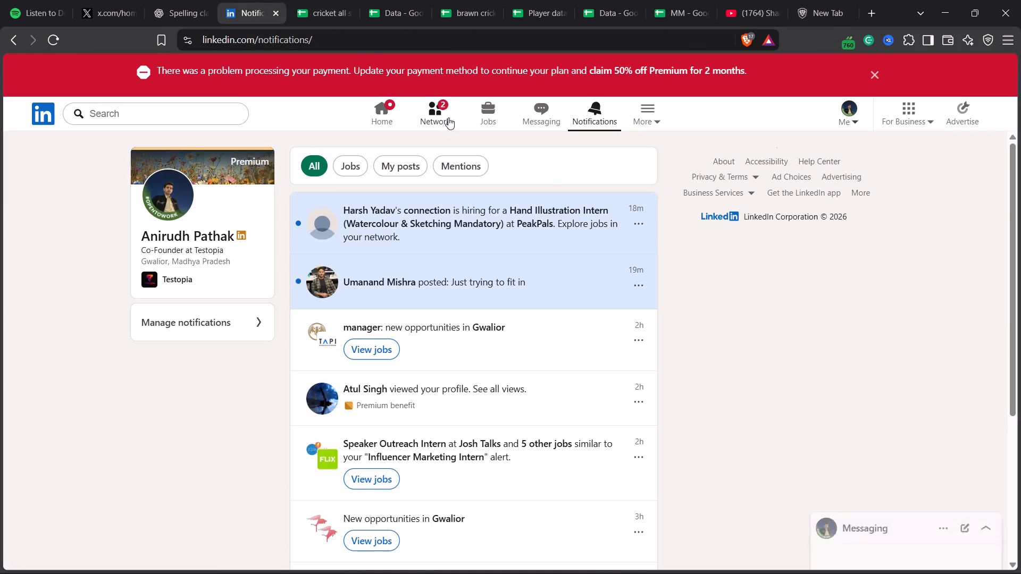
{"action": "left_click", "coordinate": [448, 117]}
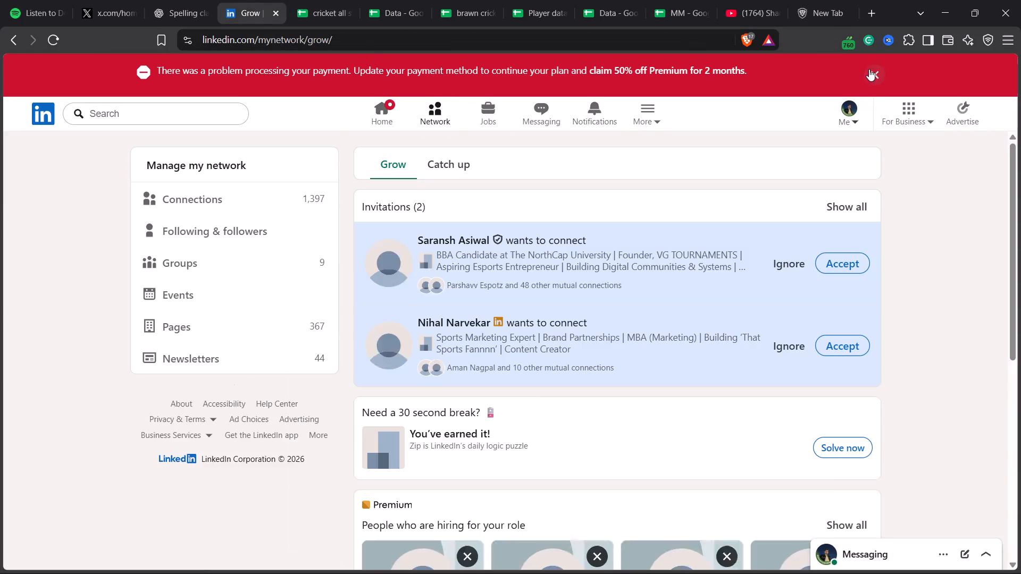
{"action": "left_click", "coordinate": [869, 69]}
{"action": "left_click", "coordinate": [853, 213]}
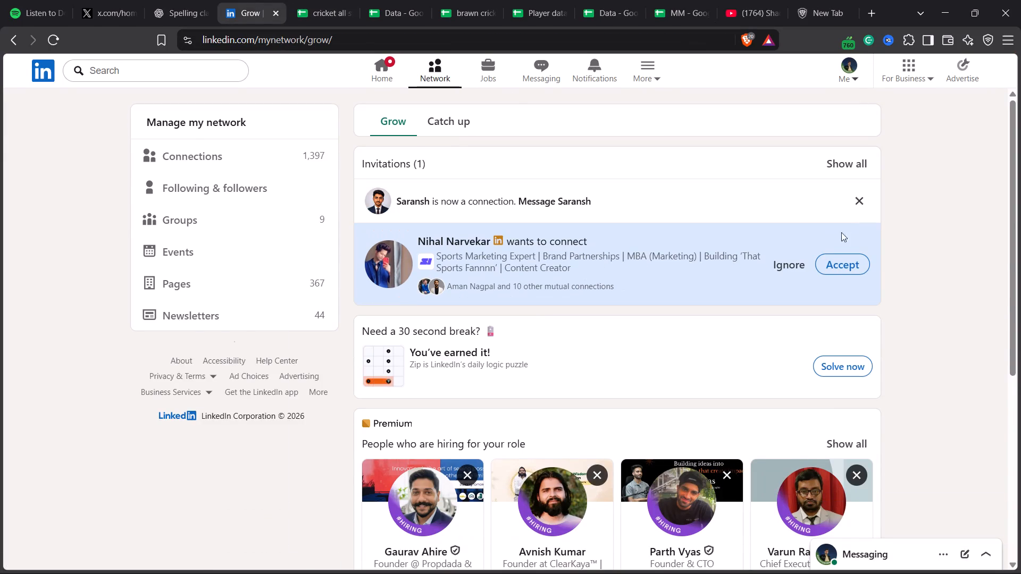
{"action": "left_click", "coordinate": [829, 265]}
Open the LinkedIn home feed and look through the top posts.
{"action": "left_click", "coordinate": [387, 73]}
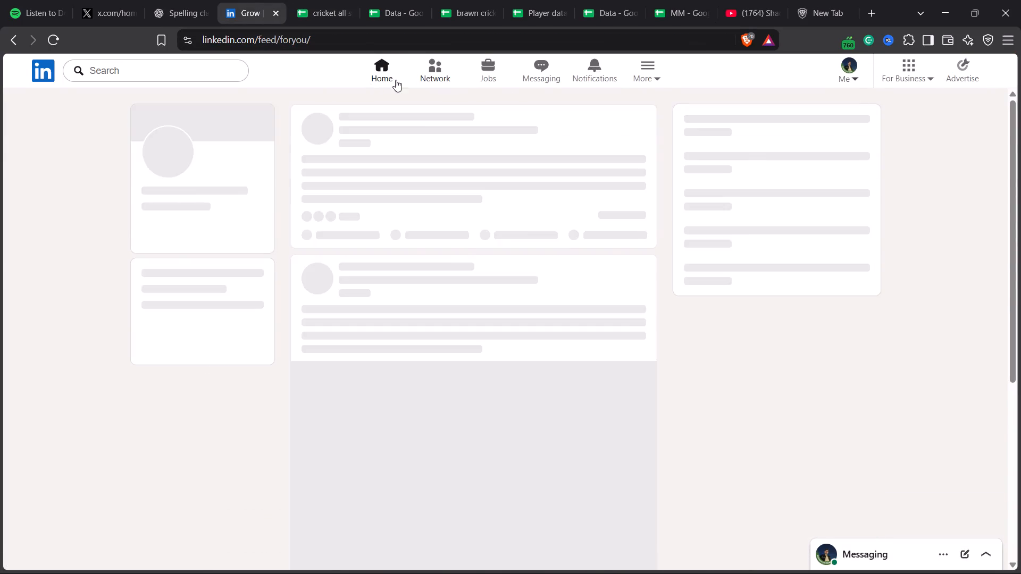
{"action": "scroll", "coordinate": [599, 349], "scroll_direction": "down", "scroll_amount": 5}
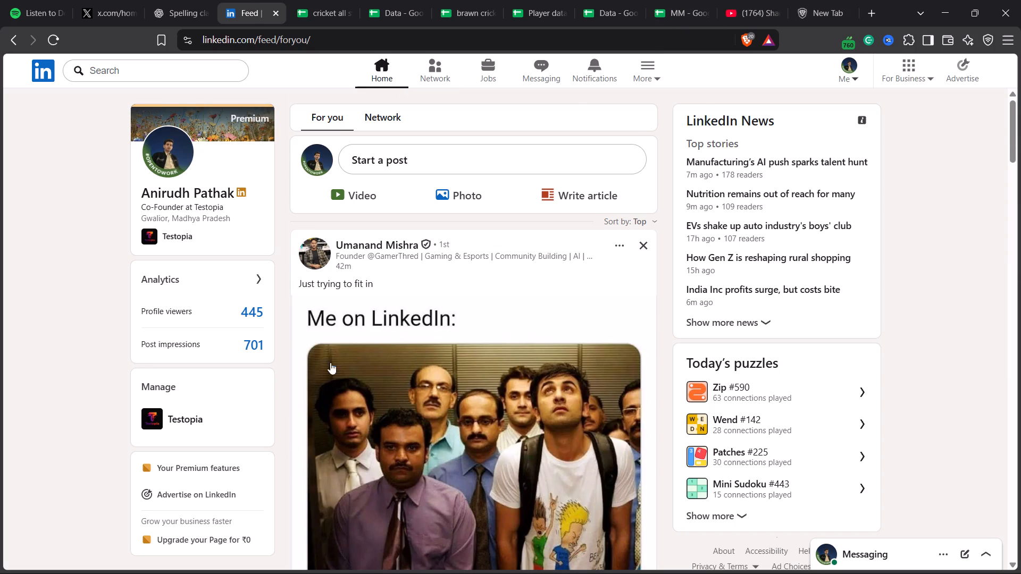
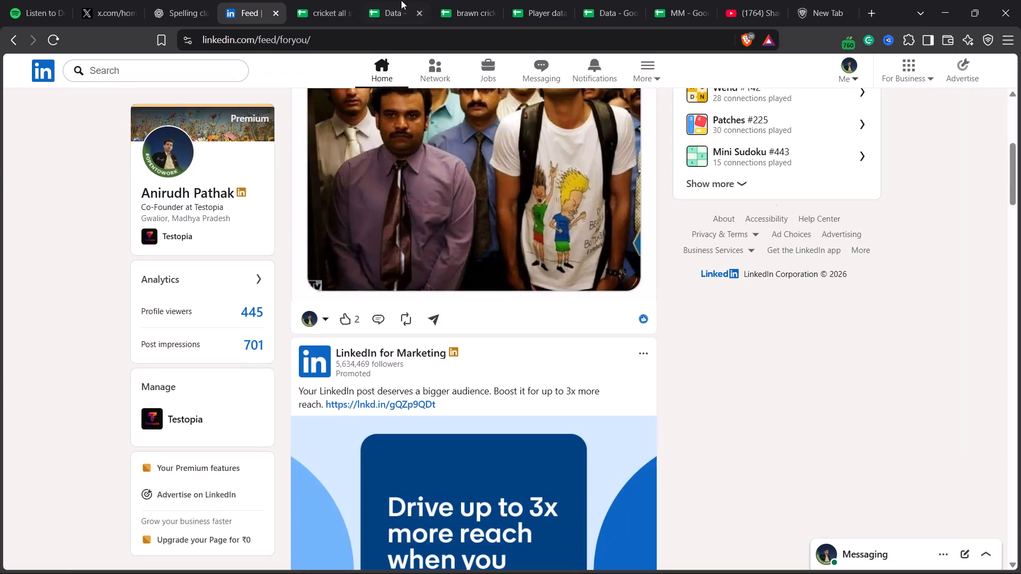
Switch to the "cricket all stars data" spreadsheet, look over the entries in Sheet5, and copy the spreadsheet's sharing link.
{"action": "left_click", "coordinate": [328, 0]}
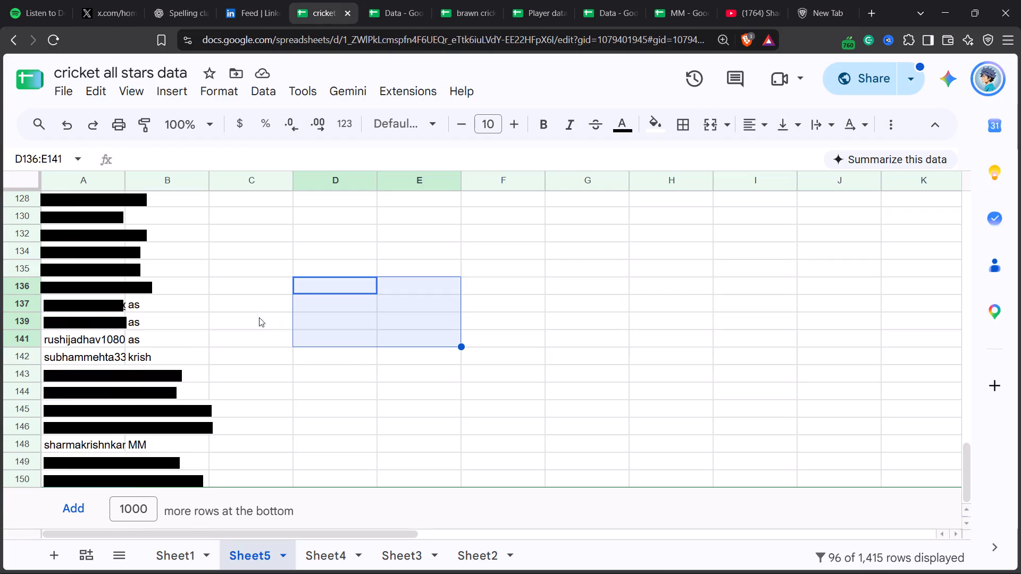
{"action": "scroll", "coordinate": [171, 349], "scroll_direction": "up", "scroll_amount": 10}
{"action": "scroll", "coordinate": [145, 304], "scroll_direction": "down", "scroll_amount": 1}
{"action": "scroll", "coordinate": [145, 304], "scroll_direction": "up", "scroll_amount": 4}
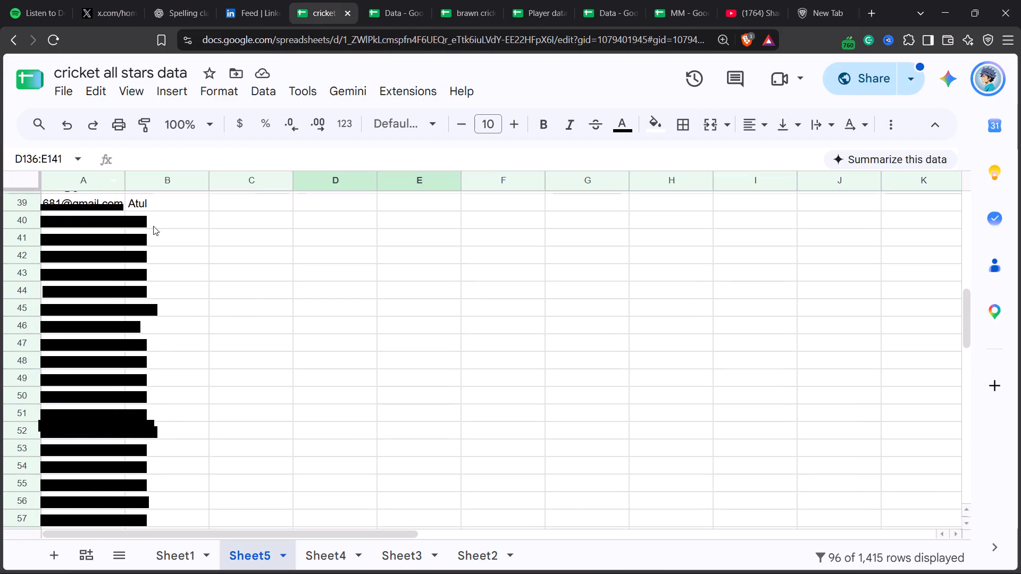
{"action": "scroll", "coordinate": [153, 226], "scroll_direction": "down", "scroll_amount": 1}
{"action": "scroll", "coordinate": [153, 226], "scroll_direction": "up", "scroll_amount": 7}
{"action": "left_click", "coordinate": [864, 76]}
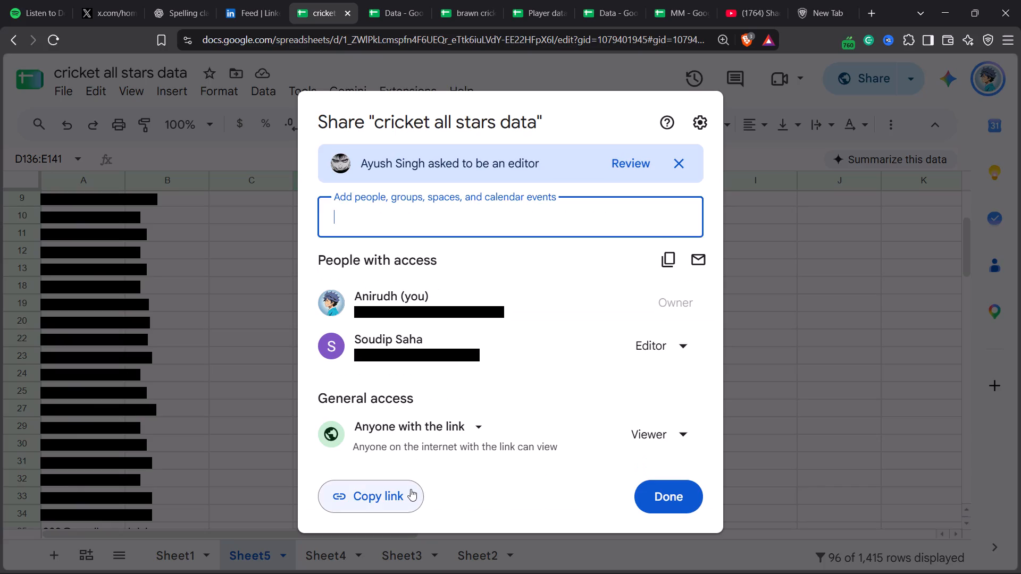
{"action": "left_click", "coordinate": [409, 489]}
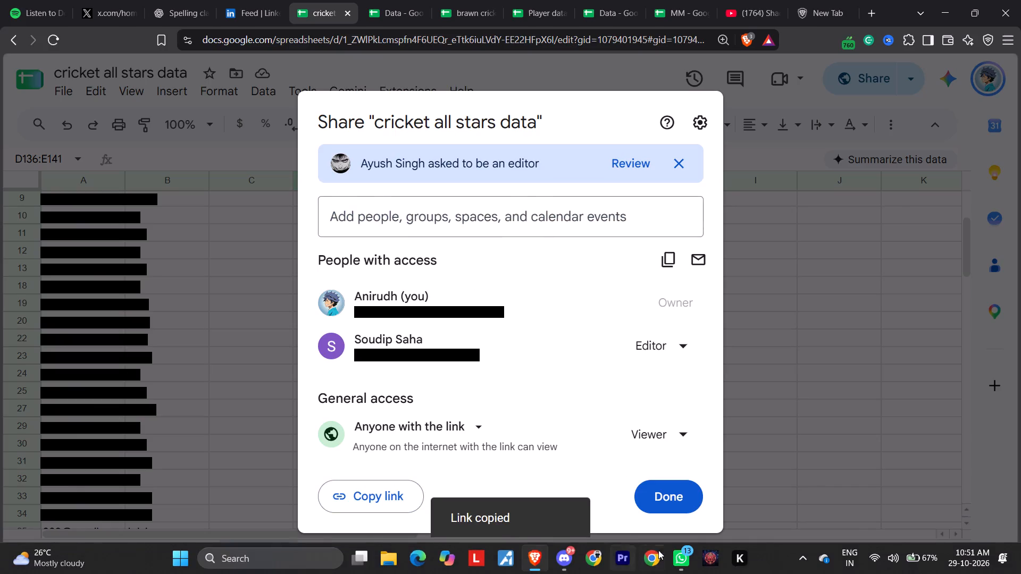
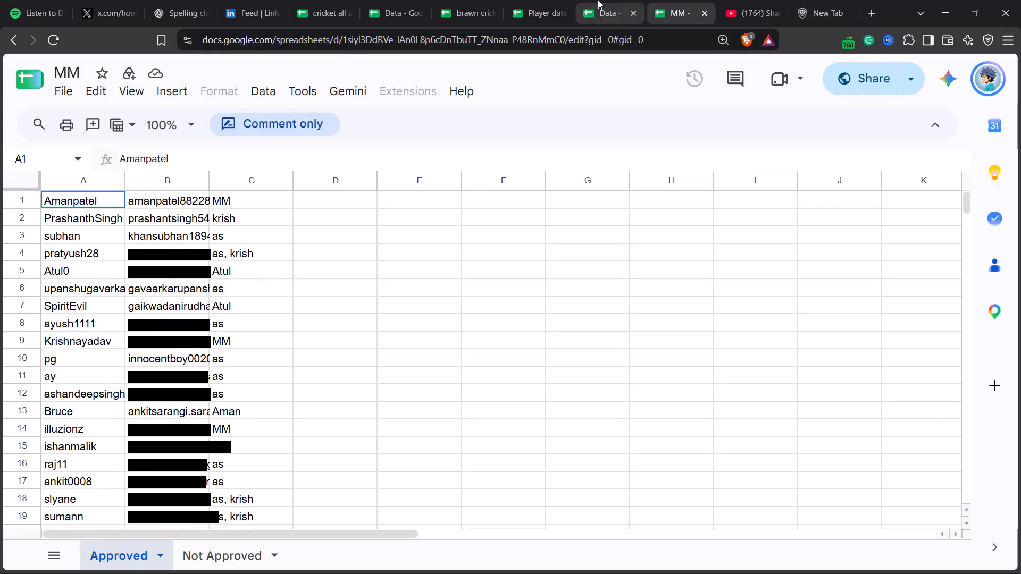
Switch to the Data spreadsheet and examine the Timings sheet, checking the number of player entries and their recorded times.
{"action": "left_click", "coordinate": [598, 0]}
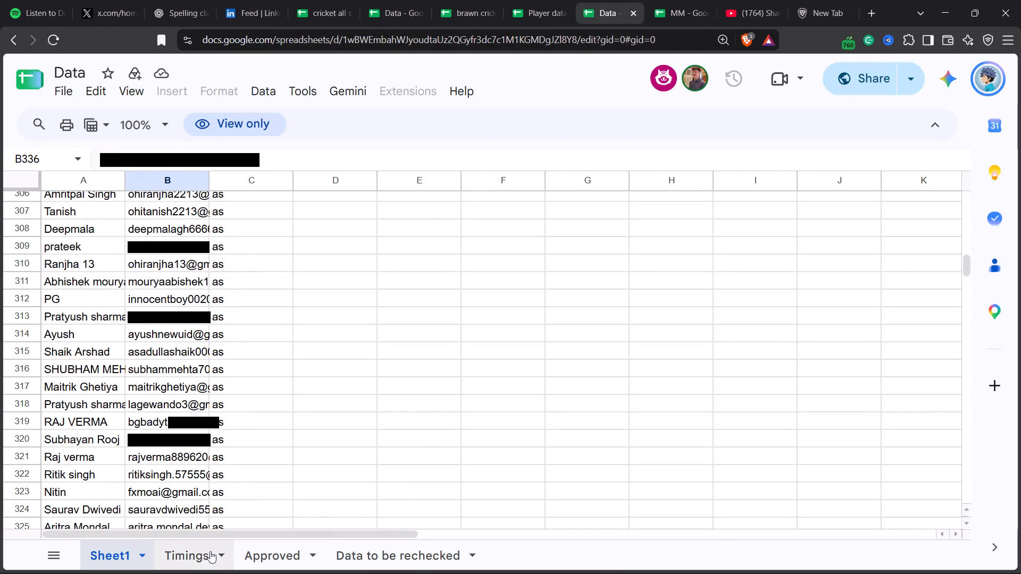
{"action": "left_click", "coordinate": [202, 551]}
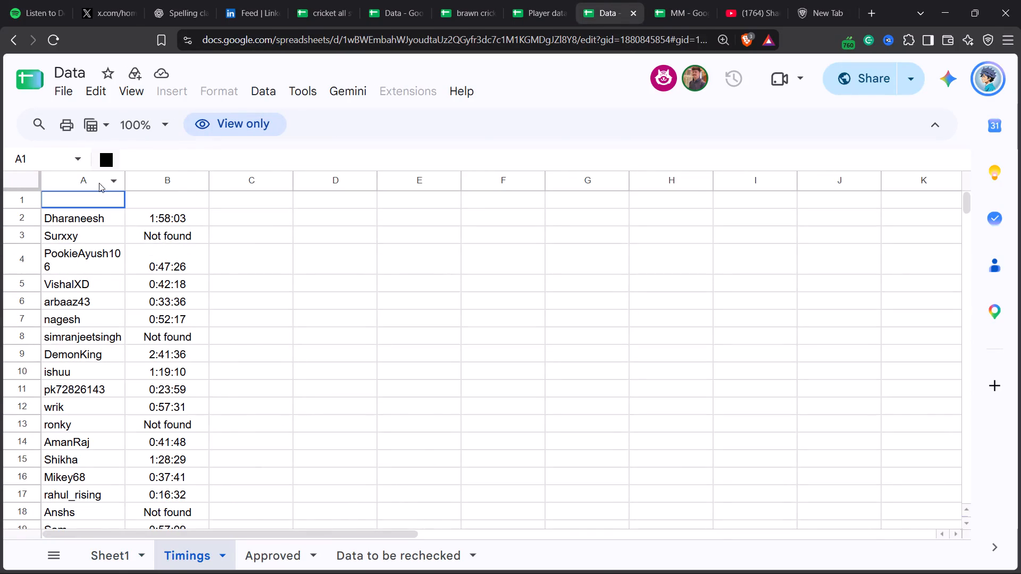
{"action": "left_click", "coordinate": [99, 183]}
{"action": "scroll", "coordinate": [374, 367], "scroll_direction": "down", "scroll_amount": 9}
{"action": "scroll", "coordinate": [362, 365], "scroll_direction": "up", "scroll_amount": 1}
{"action": "scroll", "coordinate": [362, 365], "scroll_direction": "down", "scroll_amount": 3}
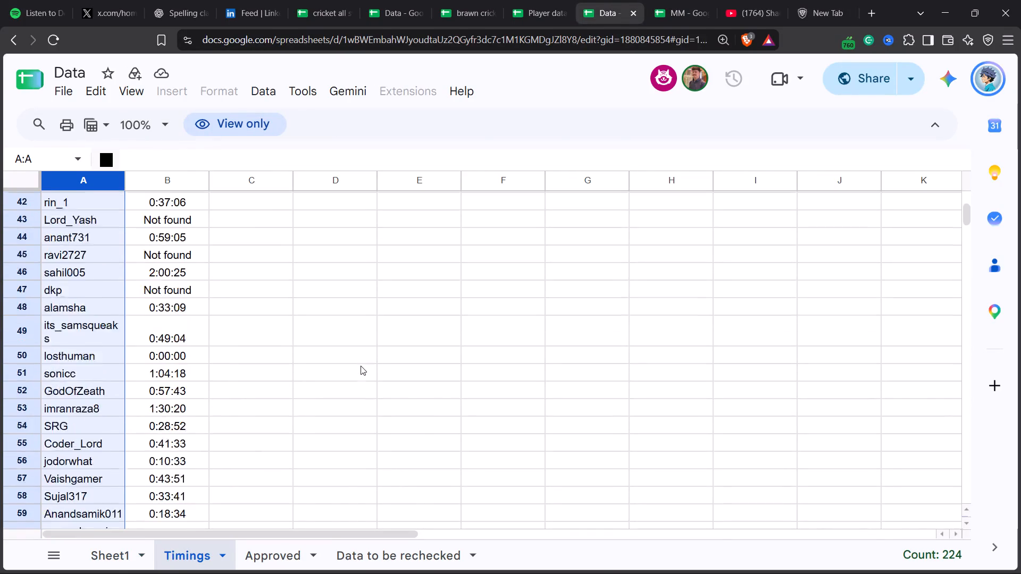
{"action": "scroll", "coordinate": [361, 366], "scroll_direction": "down", "scroll_amount": 7}
{"action": "scroll", "coordinate": [358, 373], "scroll_direction": "up", "scroll_amount": 1}
{"action": "scroll", "coordinate": [358, 373], "scroll_direction": "down", "scroll_amount": 5}
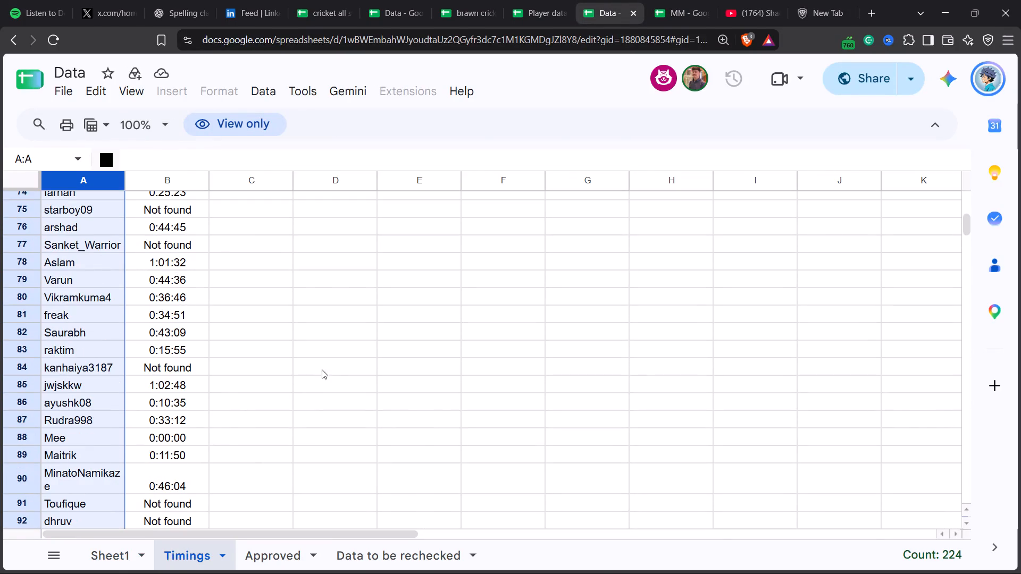
{"action": "left_click", "coordinate": [327, 364]}
{"action": "left_click", "coordinate": [183, 243]}
{"action": "left_click", "coordinate": [246, 252]}
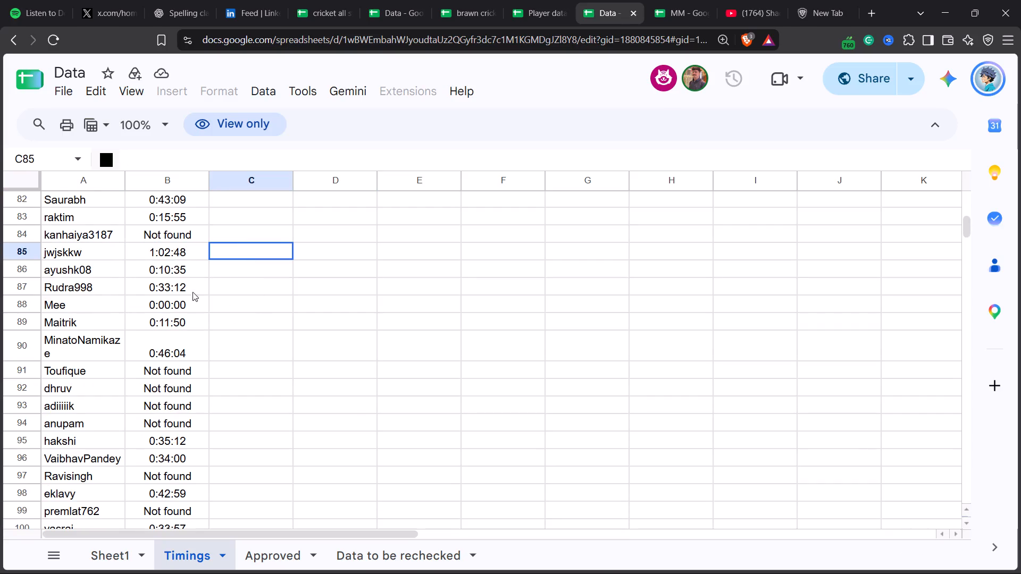
{"action": "scroll", "coordinate": [166, 381], "scroll_direction": "down", "scroll_amount": 13}
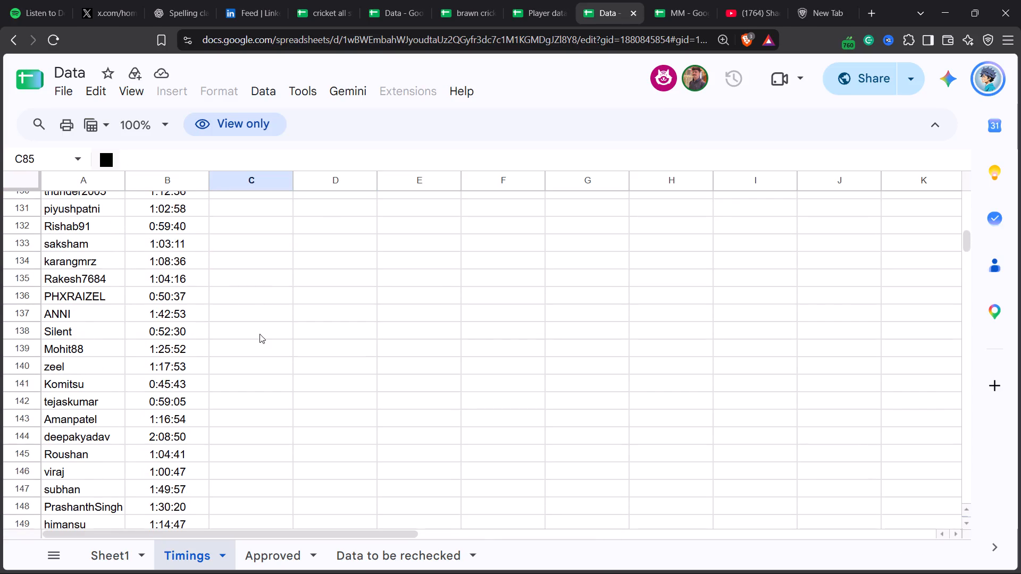
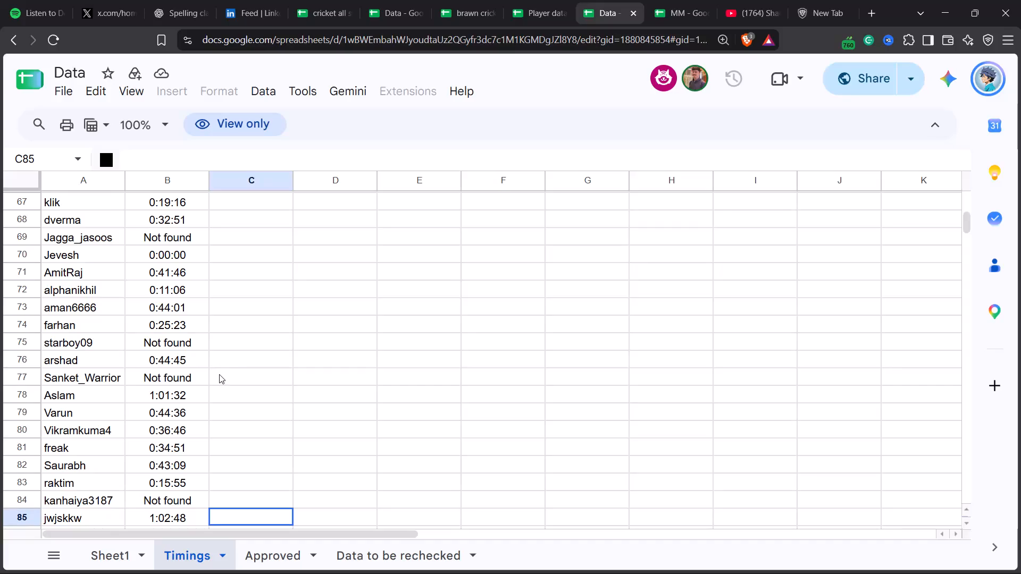
Review the players' recorded times in the Timings sheet back up to the first rows, checking the entries in rows 4 and 11.
{"action": "scroll", "coordinate": [146, 365], "scroll_direction": "up", "scroll_amount": 6}
{"action": "scroll", "coordinate": [146, 365], "scroll_direction": "down", "scroll_amount": 1}
{"action": "scroll", "coordinate": [146, 365], "scroll_direction": "up", "scroll_amount": 11}
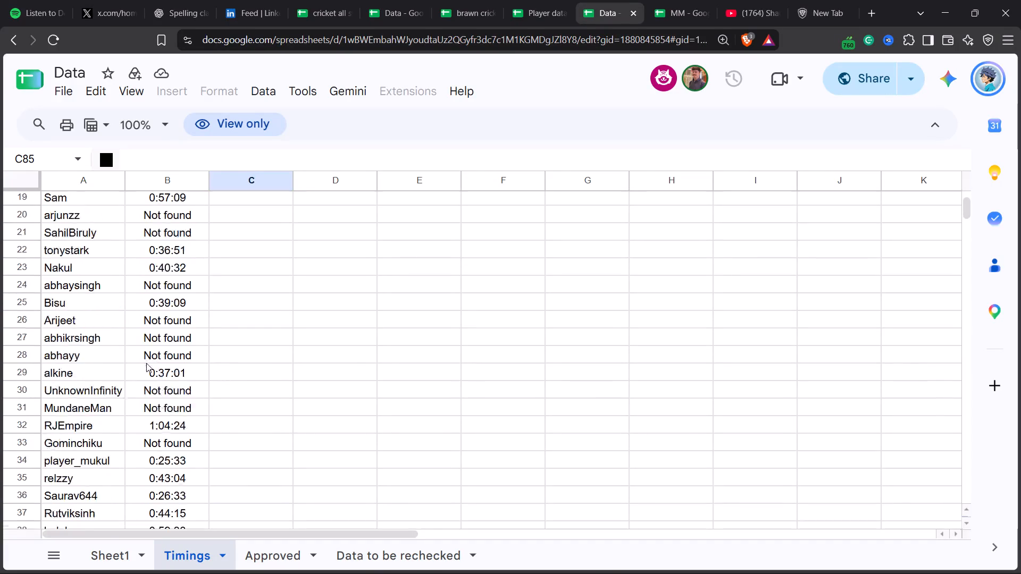
{"action": "scroll", "coordinate": [146, 363], "scroll_direction": "up", "scroll_amount": 2}
{"action": "scroll", "coordinate": [146, 362], "scroll_direction": "down", "scroll_amount": 1}
{"action": "scroll", "coordinate": [146, 362], "scroll_direction": "up", "scroll_amount": 9}
{"action": "left_click", "coordinate": [153, 266]}
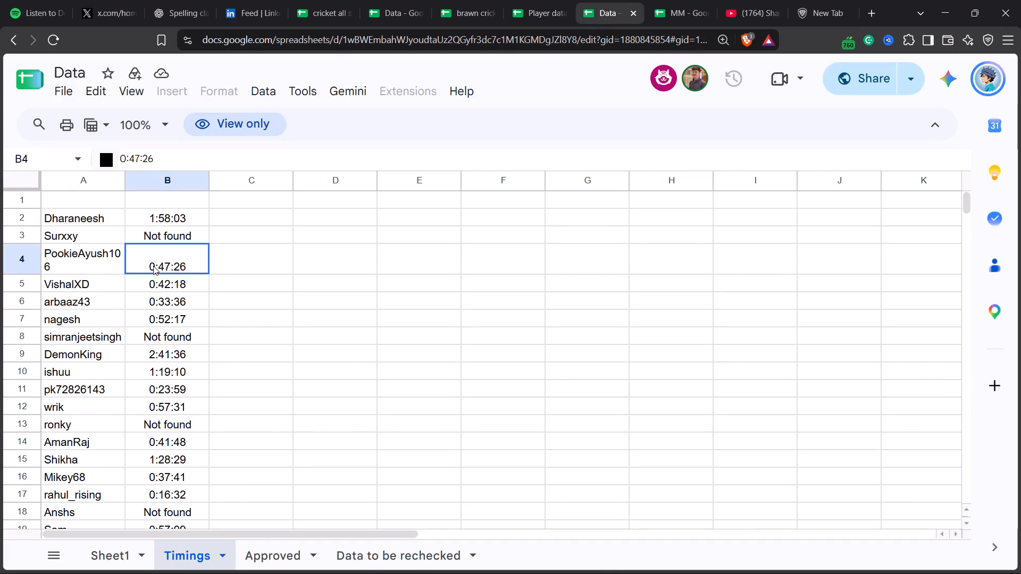
{"action": "left_click", "coordinate": [156, 385]}
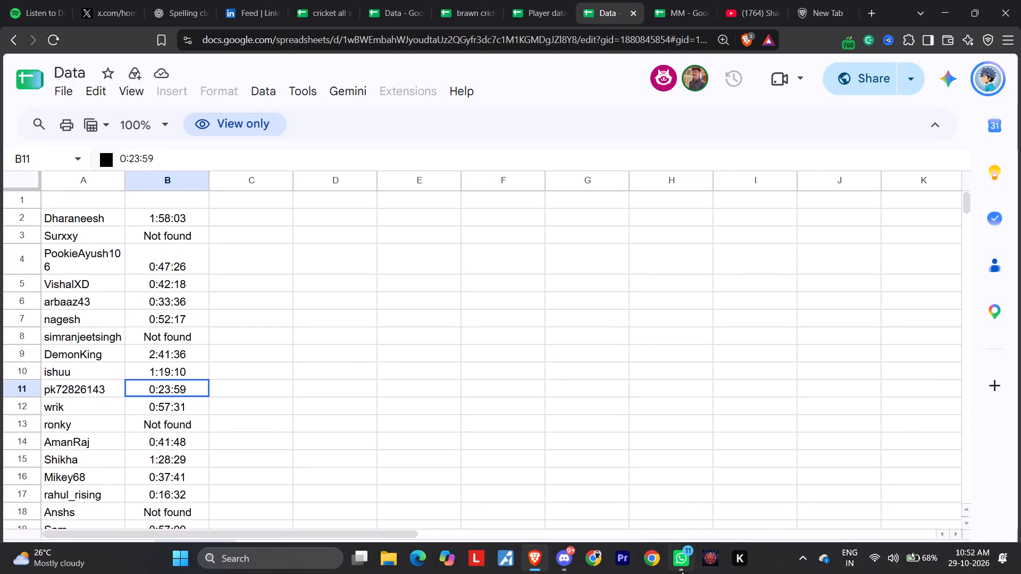
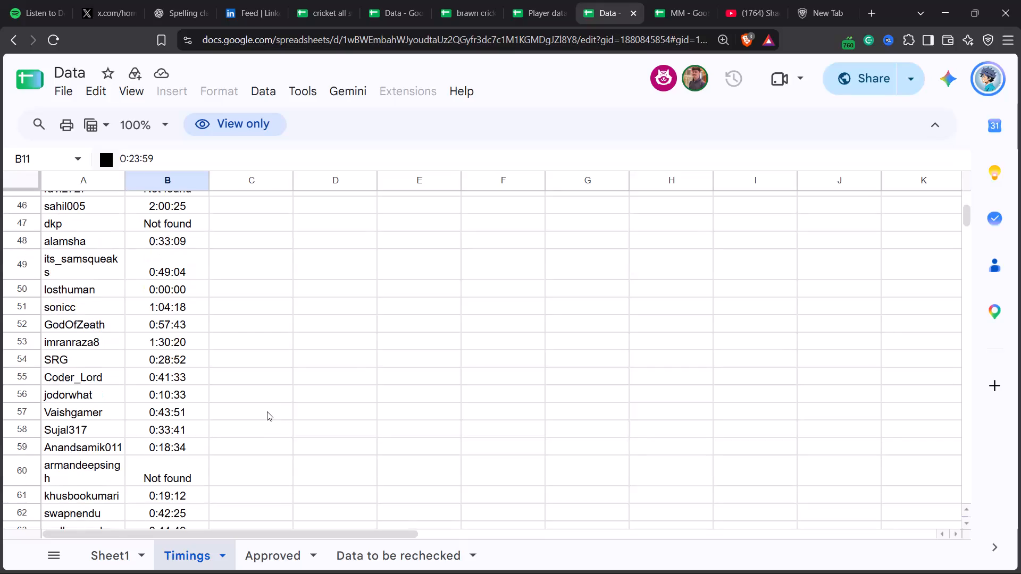
Review the players' recorded times in the Timings sheet from row 49 onward, checking the entries in rows 56, 57, 69 and 88 to 90.
{"action": "left_click", "coordinate": [173, 277]}
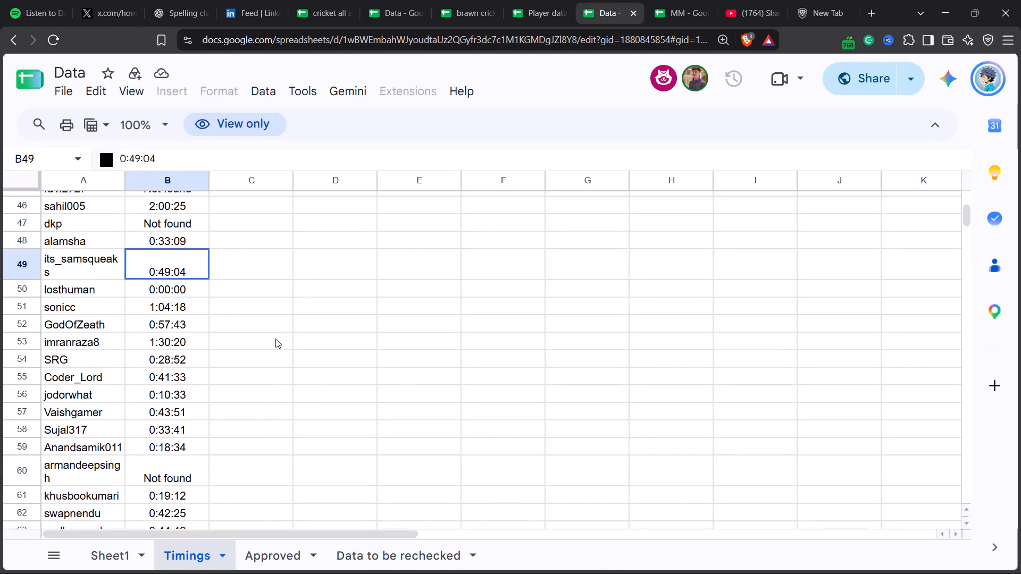
{"action": "left_click", "coordinate": [169, 396]}
{"action": "left_click", "coordinate": [177, 412]}
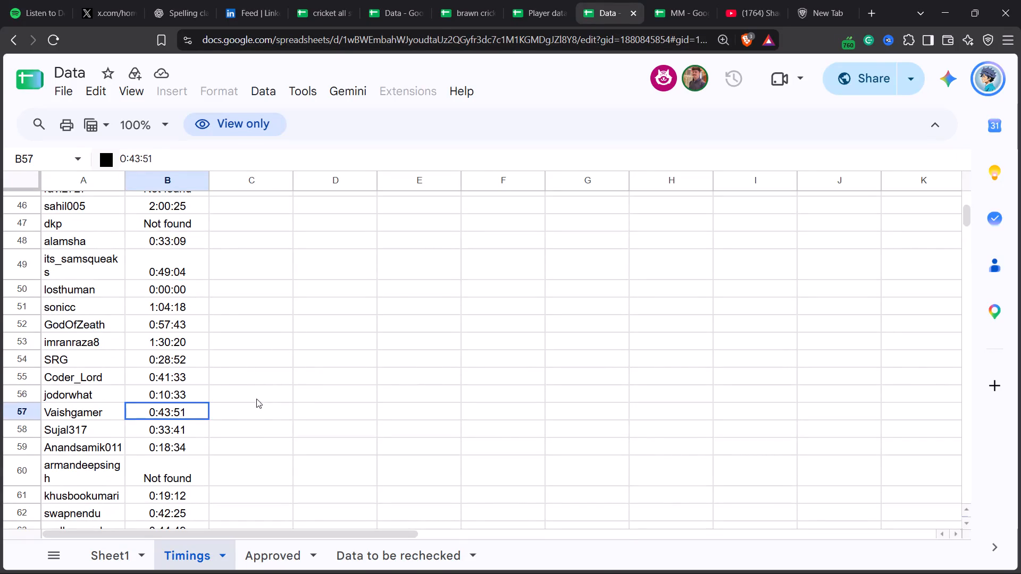
{"action": "scroll", "coordinate": [291, 371], "scroll_direction": "down", "scroll_amount": 4}
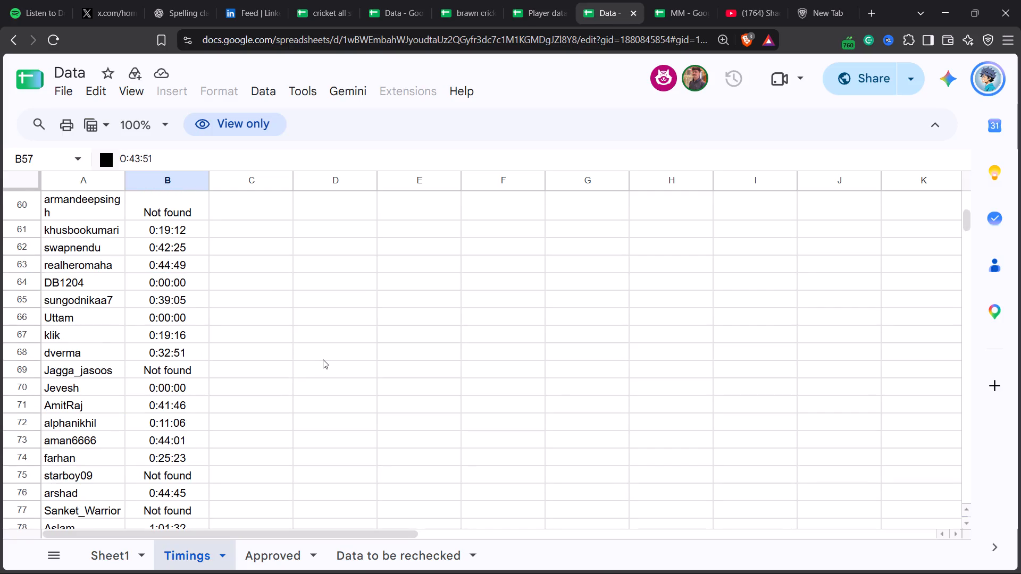
{"action": "left_click", "coordinate": [153, 373]}
{"action": "left_click", "coordinate": [182, 367]}
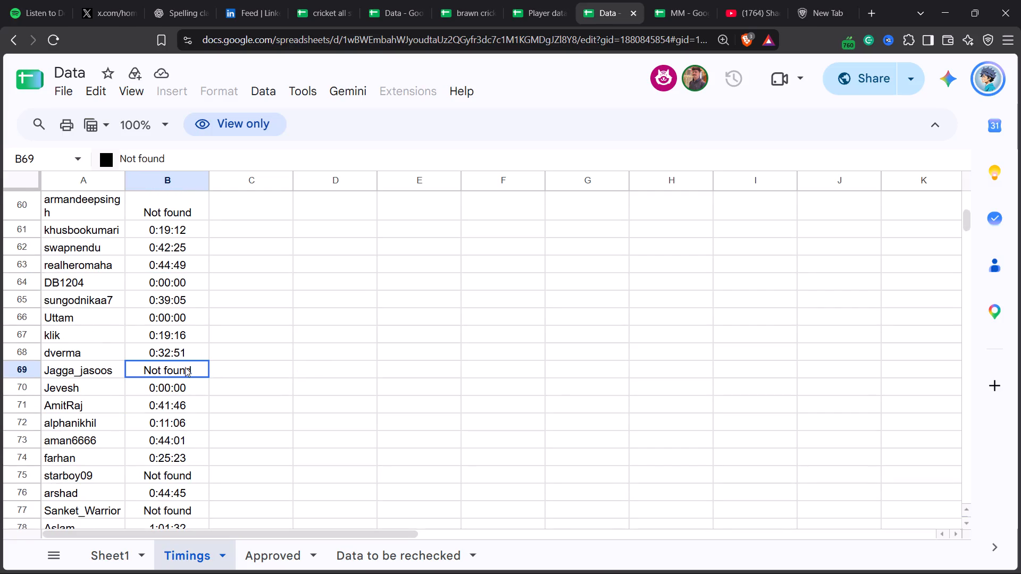
{"action": "left_click", "coordinate": [263, 368]}
{"action": "left_click", "coordinate": [140, 372]}
{"action": "scroll", "coordinate": [269, 383], "scroll_direction": "down", "scroll_amount": 2}
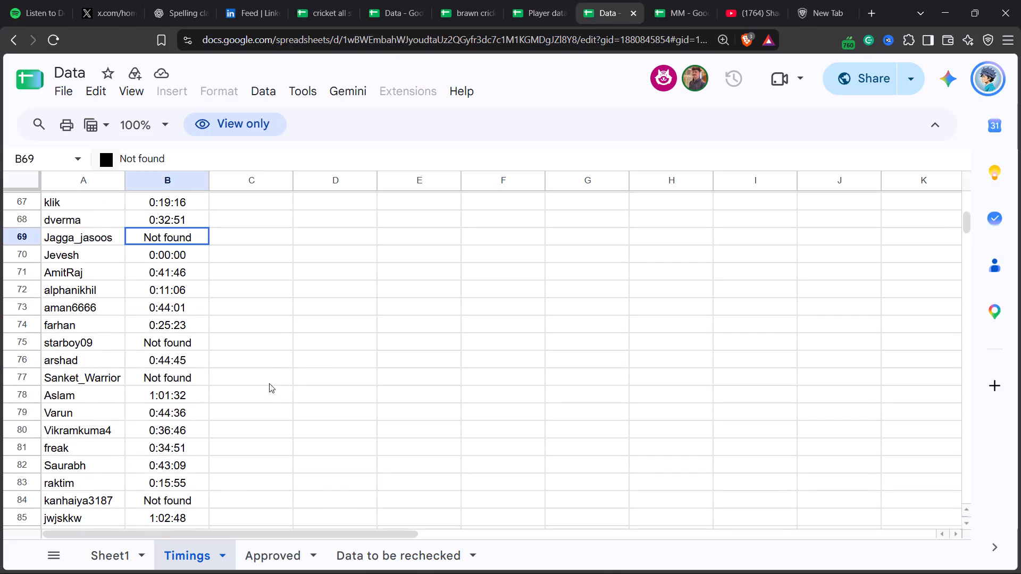
{"action": "scroll", "coordinate": [271, 390], "scroll_direction": "down", "scroll_amount": 3}
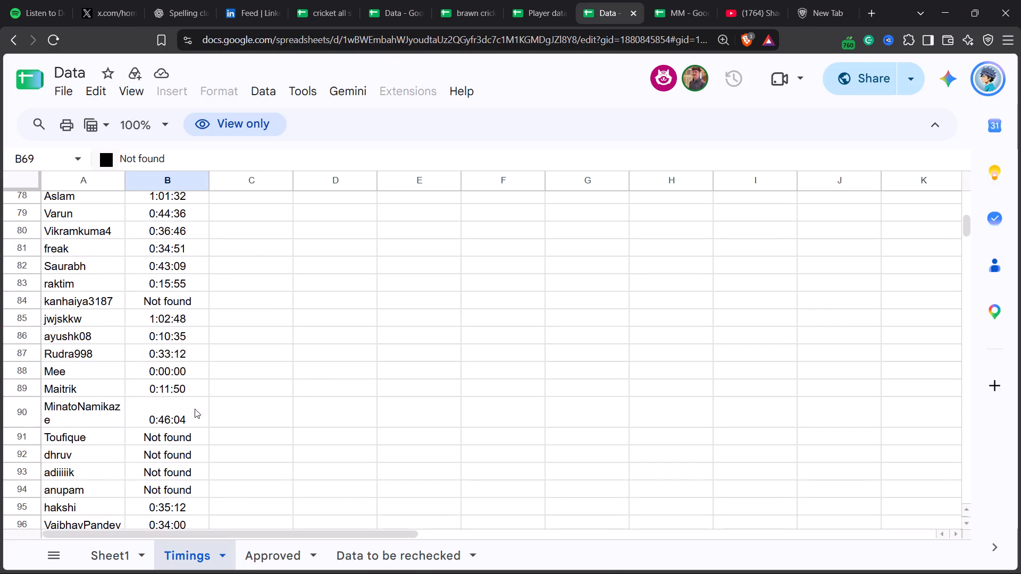
{"action": "left_click", "coordinate": [185, 411]}
{"action": "left_click", "coordinate": [176, 393]}
{"action": "left_click", "coordinate": [182, 376]}
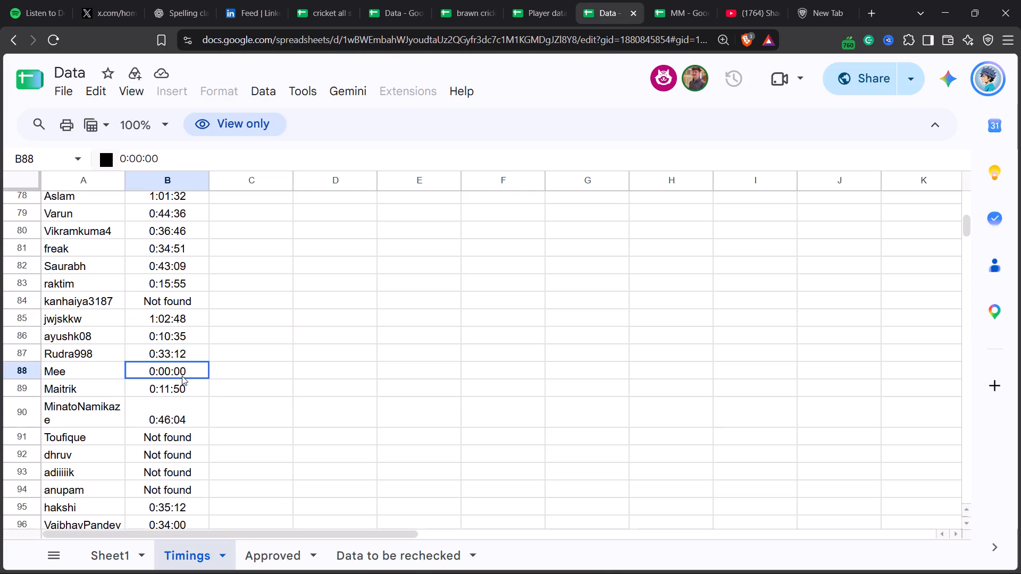
Review the remaining players' times in the Timings sheet down to the last filled row.
{"action": "scroll", "coordinate": [195, 384], "scroll_direction": "down", "scroll_amount": 8}
{"action": "scroll", "coordinate": [183, 400], "scroll_direction": "up", "scroll_amount": 1}
{"action": "scroll", "coordinate": [183, 400], "scroll_direction": "down", "scroll_amount": 2}
{"action": "scroll", "coordinate": [183, 400], "scroll_direction": "up", "scroll_amount": 1}
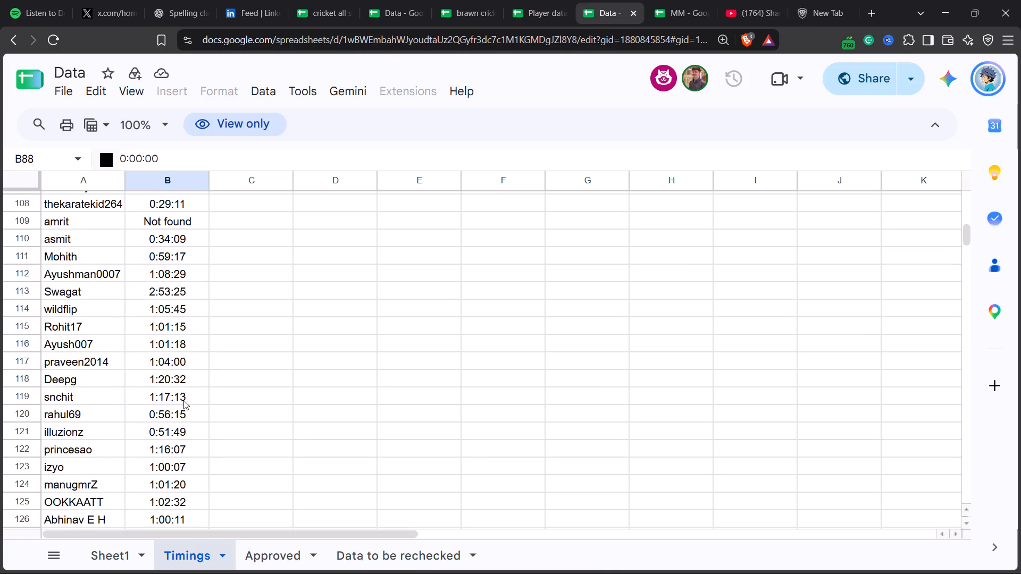
{"action": "scroll", "coordinate": [183, 401], "scroll_direction": "down", "scroll_amount": 2}
{"action": "scroll", "coordinate": [183, 402], "scroll_direction": "up", "scroll_amount": 1}
{"action": "scroll", "coordinate": [183, 402], "scroll_direction": "down", "scroll_amount": 15}
{"action": "scroll", "coordinate": [182, 404], "scroll_direction": "up", "scroll_amount": 1}
{"action": "scroll", "coordinate": [182, 404], "scroll_direction": "down", "scroll_amount": 1}
{"action": "scroll", "coordinate": [182, 404], "scroll_direction": "up", "scroll_amount": 1}
{"action": "scroll", "coordinate": [182, 404], "scroll_direction": "down", "scroll_amount": 1}
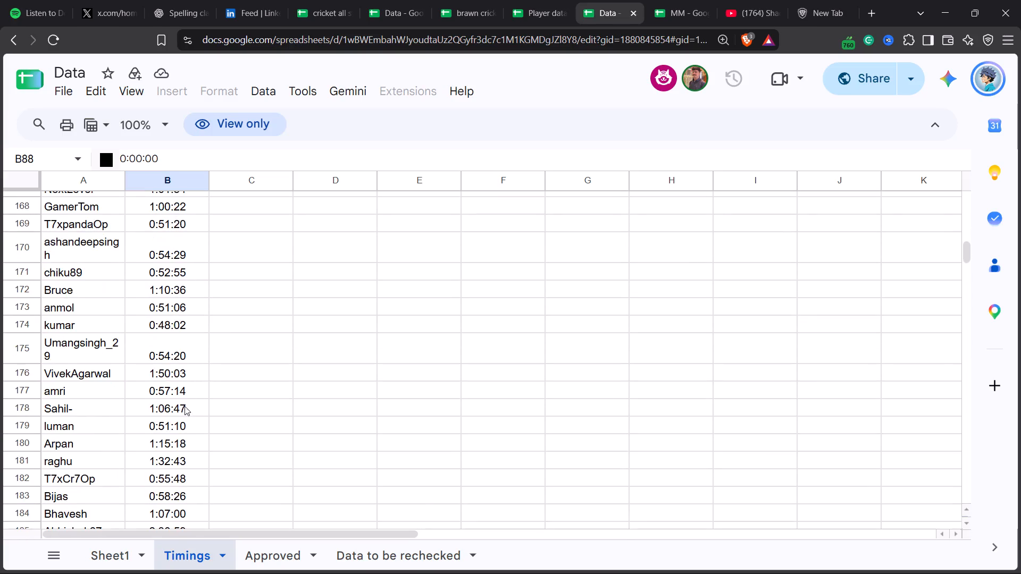
{"action": "scroll", "coordinate": [191, 399], "scroll_direction": "down", "scroll_amount": 1}
{"action": "scroll", "coordinate": [191, 401], "scroll_direction": "up", "scroll_amount": 1}
{"action": "scroll", "coordinate": [190, 402], "scroll_direction": "down", "scroll_amount": 4}
{"action": "scroll", "coordinate": [118, 374], "scroll_direction": "down", "scroll_amount": 9}
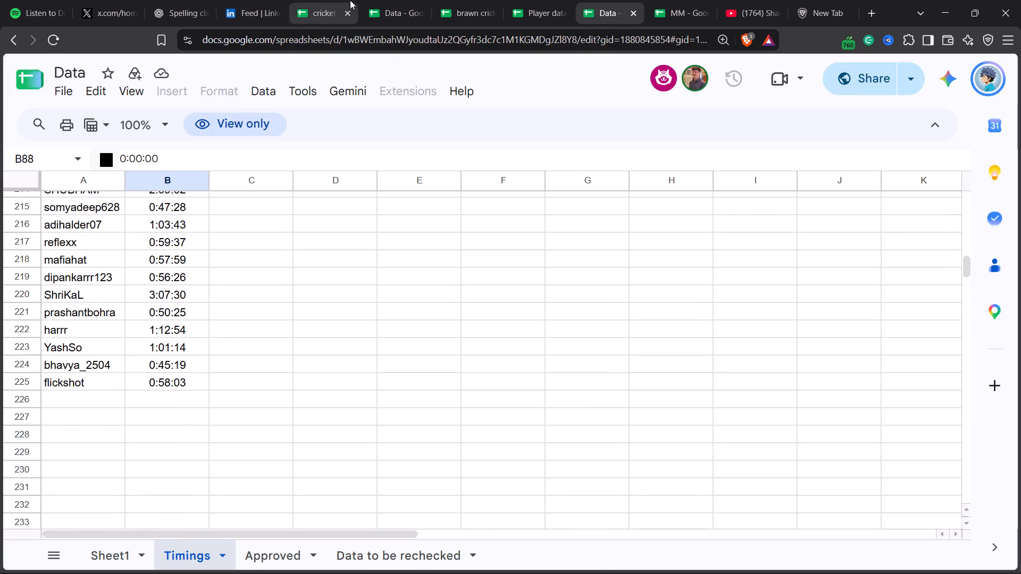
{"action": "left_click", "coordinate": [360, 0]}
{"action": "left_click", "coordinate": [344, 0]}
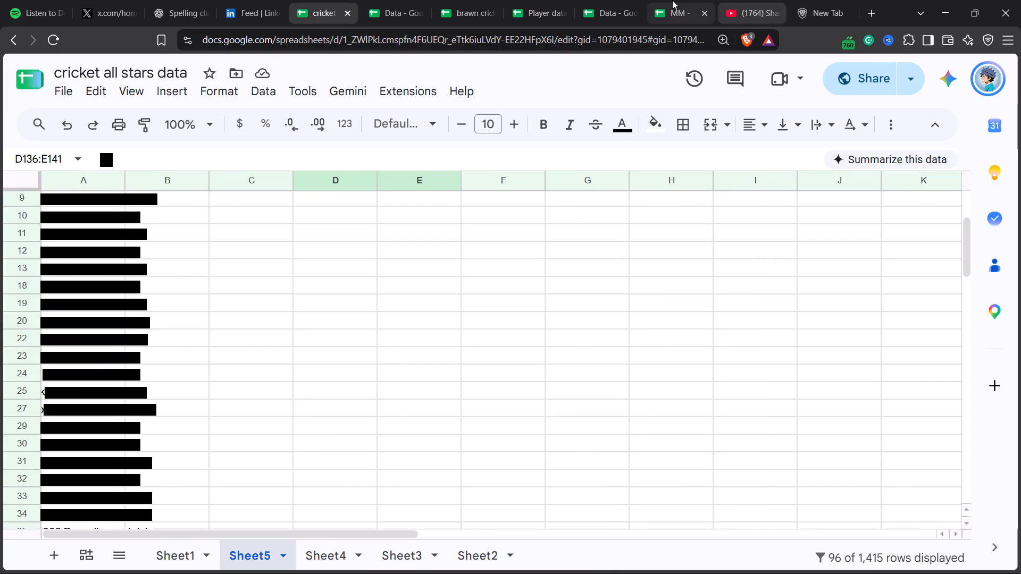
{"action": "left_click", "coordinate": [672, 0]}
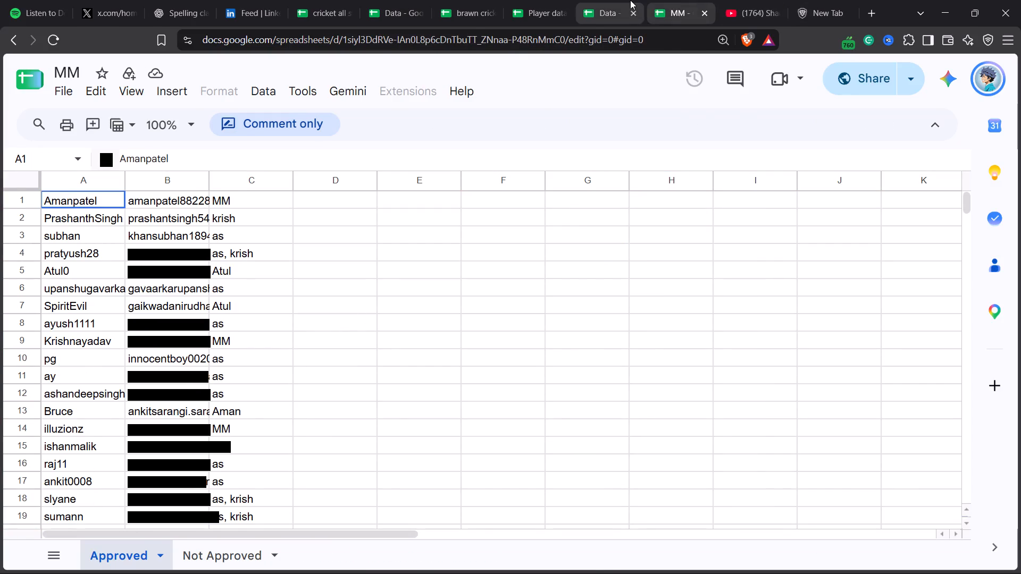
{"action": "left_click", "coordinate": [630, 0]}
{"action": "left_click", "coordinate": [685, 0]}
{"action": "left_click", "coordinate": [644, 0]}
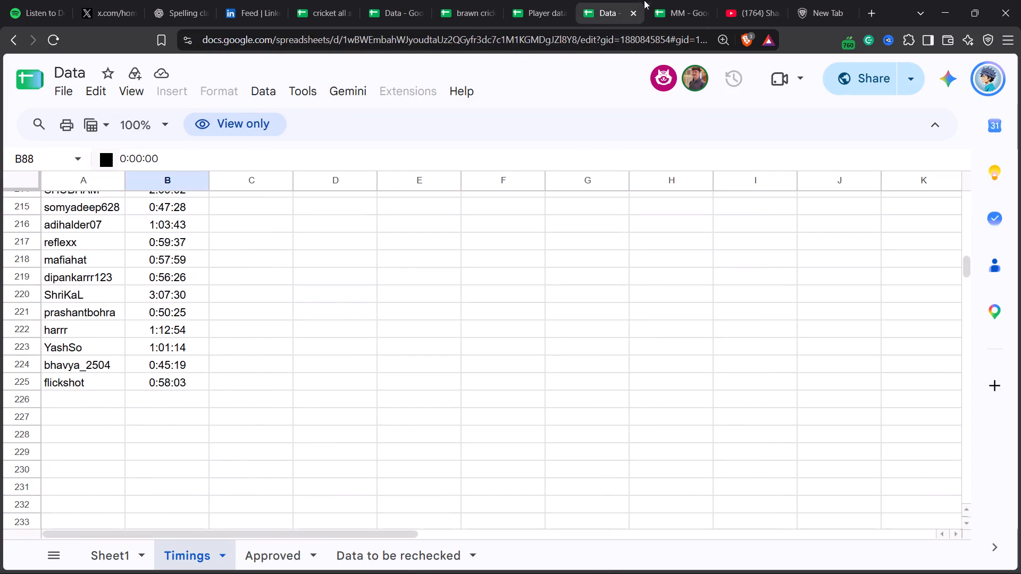
Copy the entire Timings sheet of the Data spreadsheet.
{"action": "left_click_drag", "start_coordinate": [169, 385], "coordinate": [72, 373]}
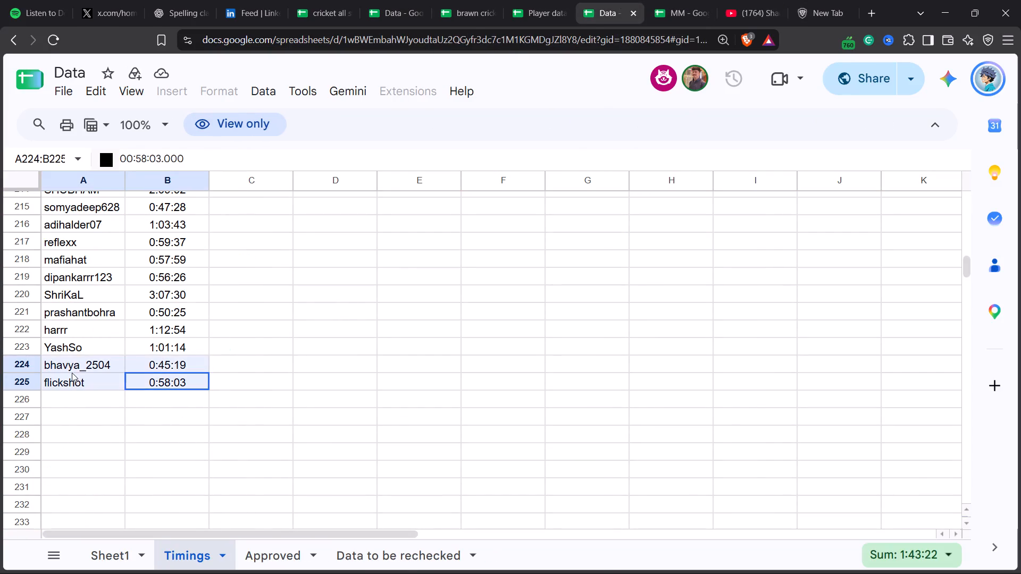
{"action": "left_click_drag", "start_coordinate": [72, 373], "coordinate": [107, 383]}
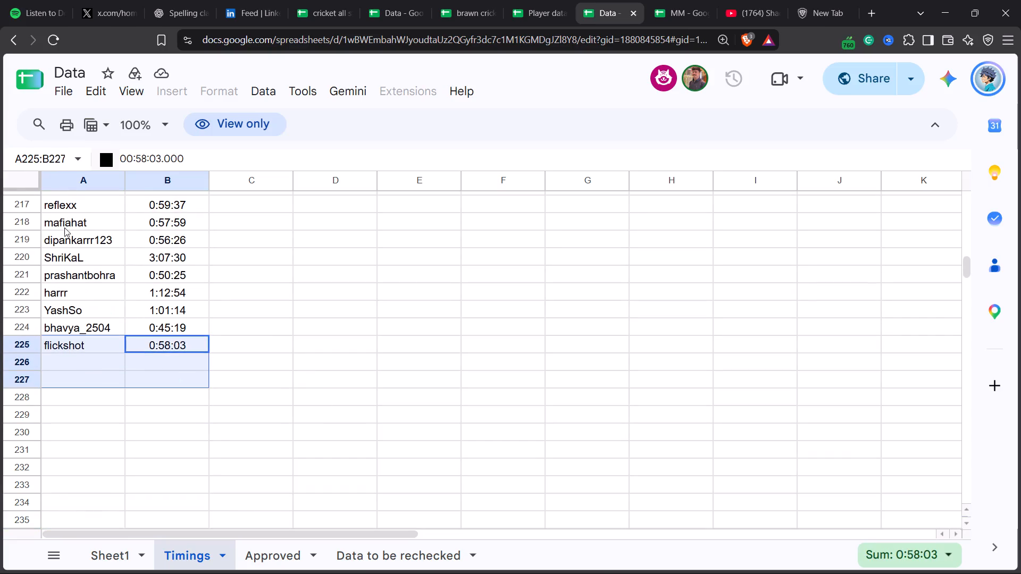
{"action": "left_click", "coordinate": [14, 176]}
{"action": "left_click", "coordinate": [355, 378]}
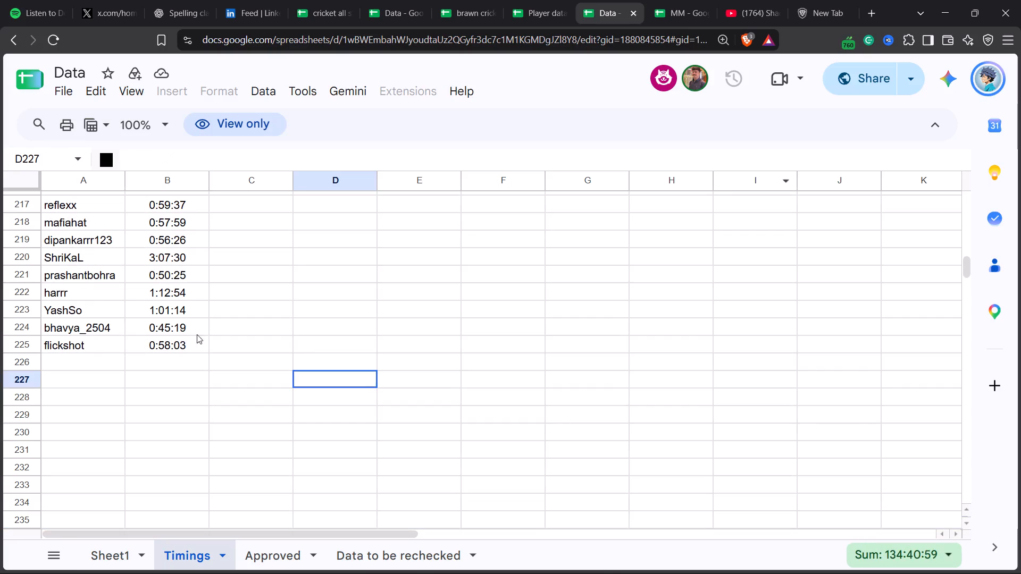
{"action": "left_click", "coordinate": [20, 183]}
{"action": "key", "text": "ctrl+c"}
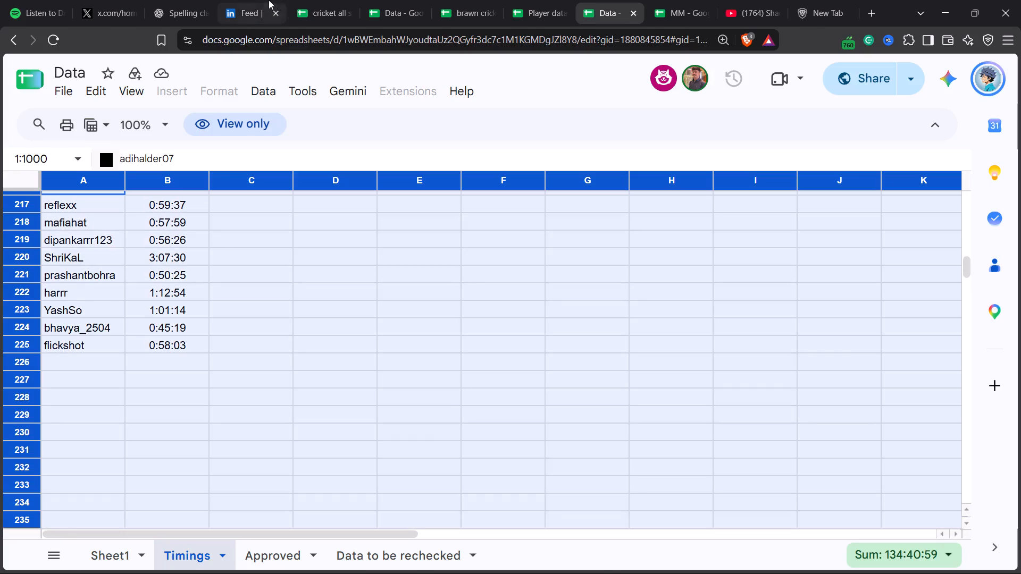
Add a new sheet to the cricket all stars data spreadsheet and paste the copied timings over it.
{"action": "left_click", "coordinate": [350, 0]}
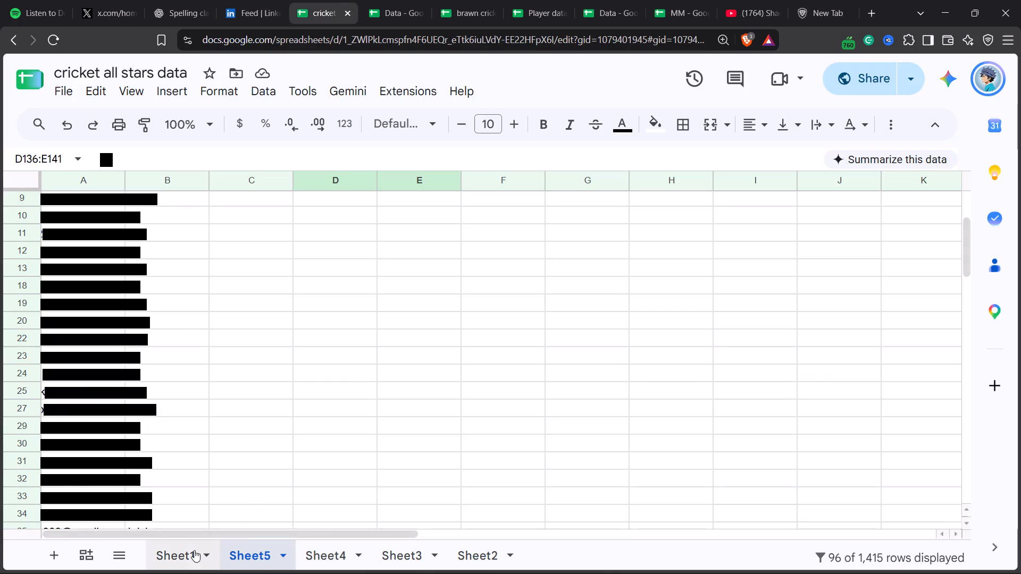
{"action": "left_click_drag", "start_coordinate": [77, 548], "coordinate": [68, 548]}
{"action": "left_click", "coordinate": [59, 549]}
{"action": "left_click", "coordinate": [28, 175]}
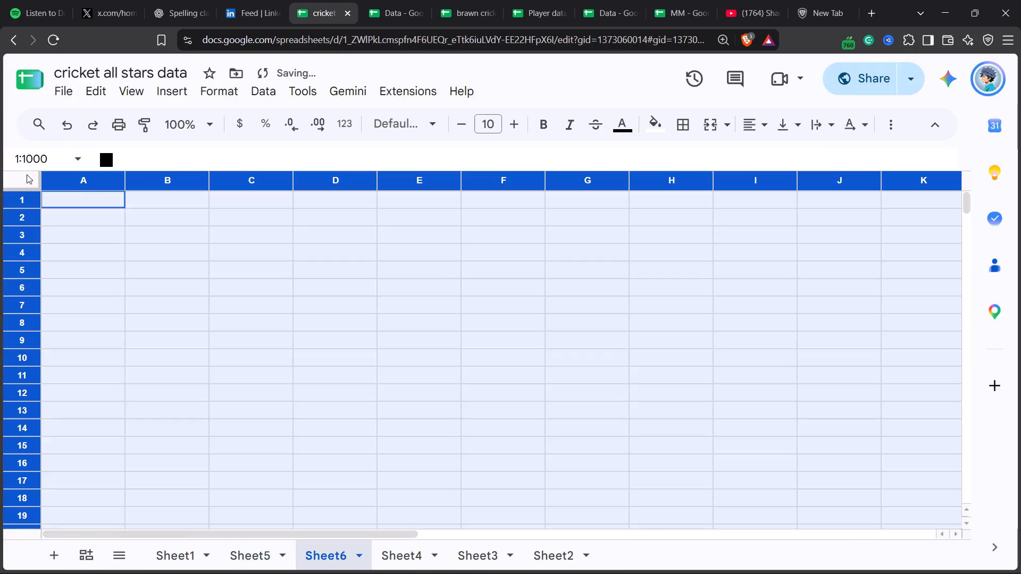
{"action": "key", "text": "ctrl+v"}
{"action": "left_click", "coordinate": [345, 247]}
Create a filter across the whole sheet of pasted timings.
{"action": "left_click", "coordinate": [35, 182]}
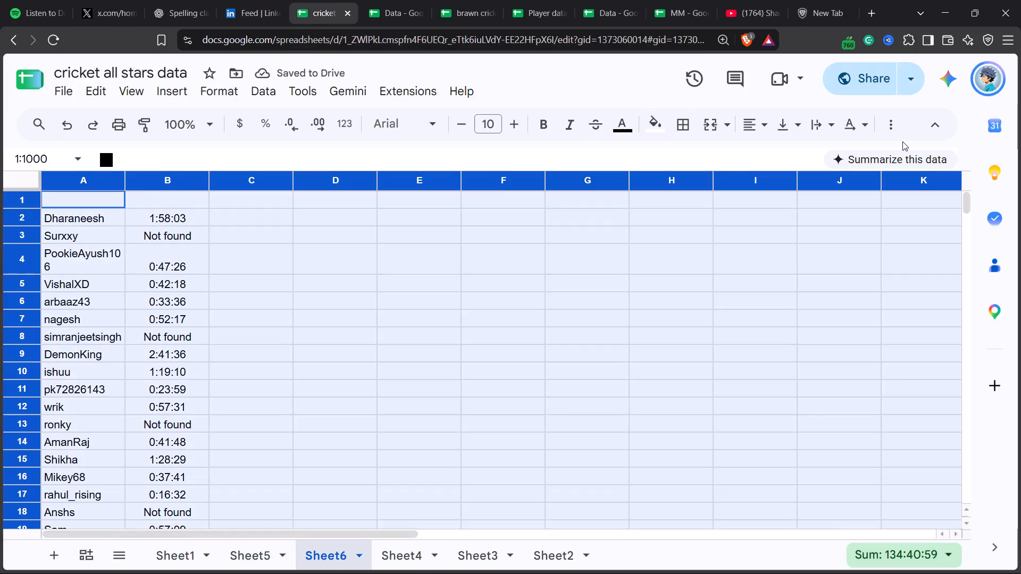
{"action": "left_click", "coordinate": [885, 129]}
{"action": "left_click", "coordinate": [838, 158]}
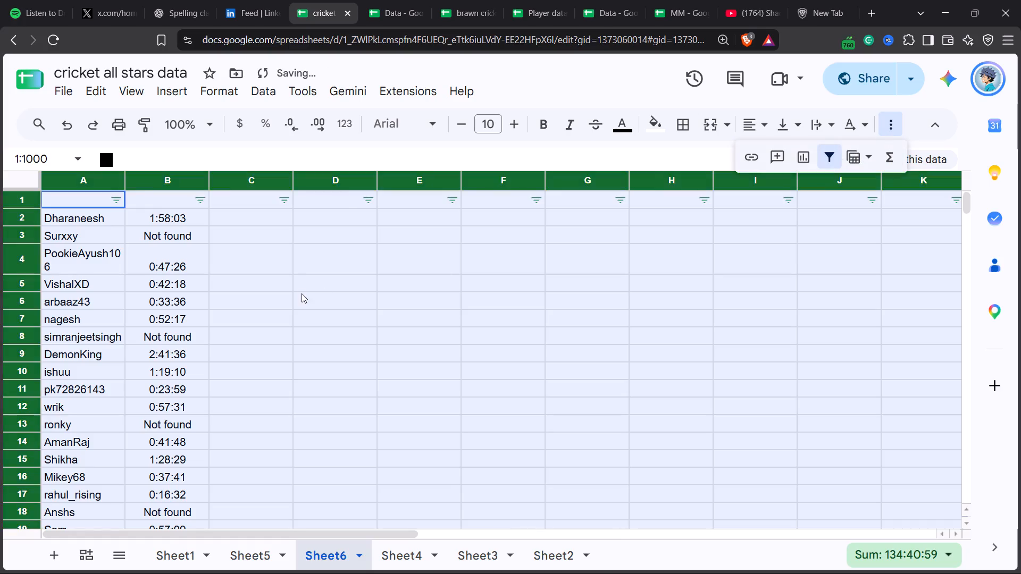
{"action": "left_click", "coordinate": [302, 293]}
In column B's value filter, clear all values, and tick 0:45:19, 0:45:43, 0:47:28, 0:48:02, 0:48:24 and 0:49:05.
{"action": "left_click", "coordinate": [192, 204]}
{"action": "left_click", "coordinate": [197, 202]}
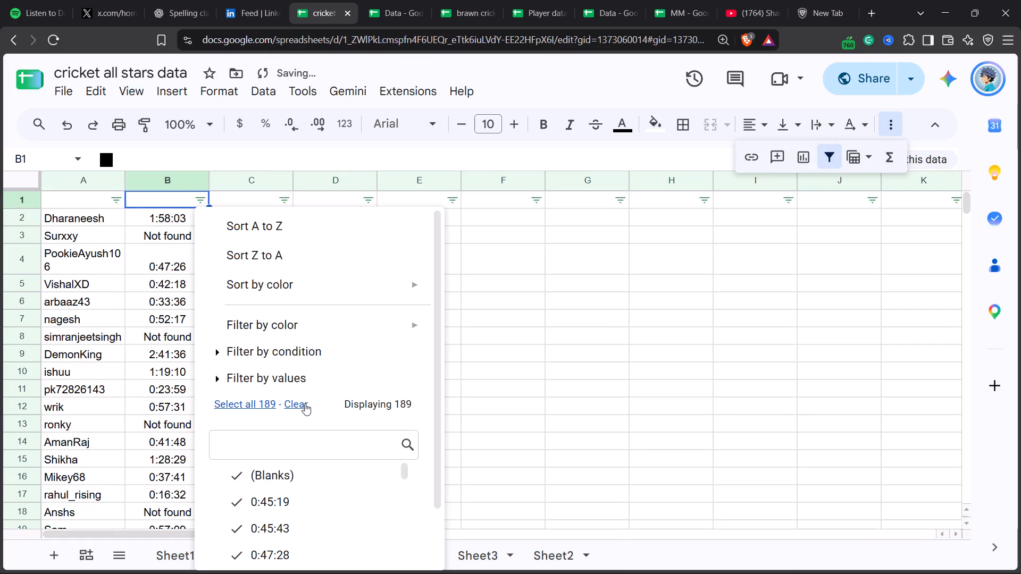
{"action": "left_click", "coordinate": [297, 395]}
{"action": "left_click", "coordinate": [303, 502]}
{"action": "left_click", "coordinate": [298, 523]}
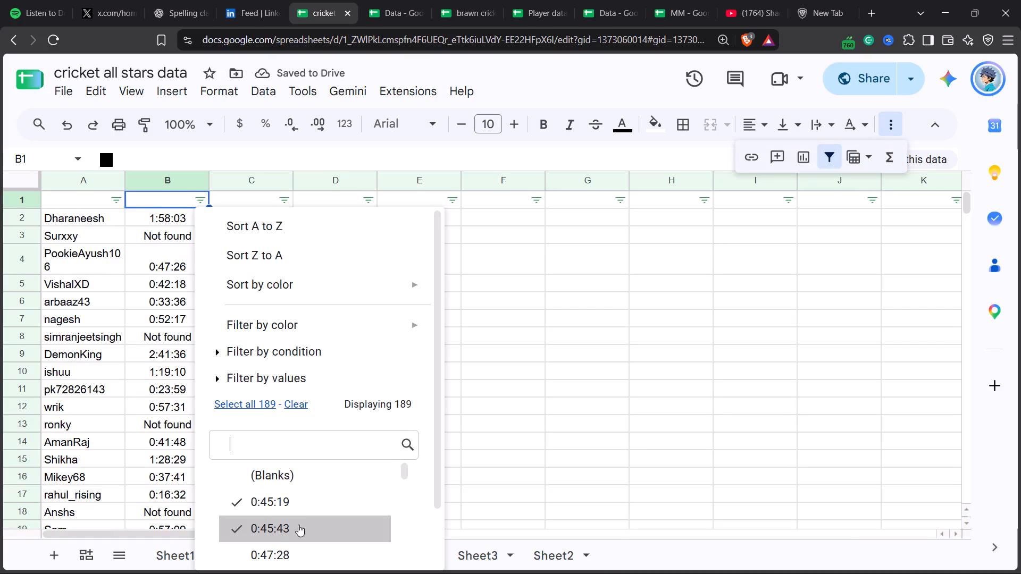
{"action": "left_click", "coordinate": [301, 555]}
{"action": "scroll", "coordinate": [322, 493], "scroll_direction": "down", "scroll_amount": 1}
{"action": "left_click", "coordinate": [302, 503]}
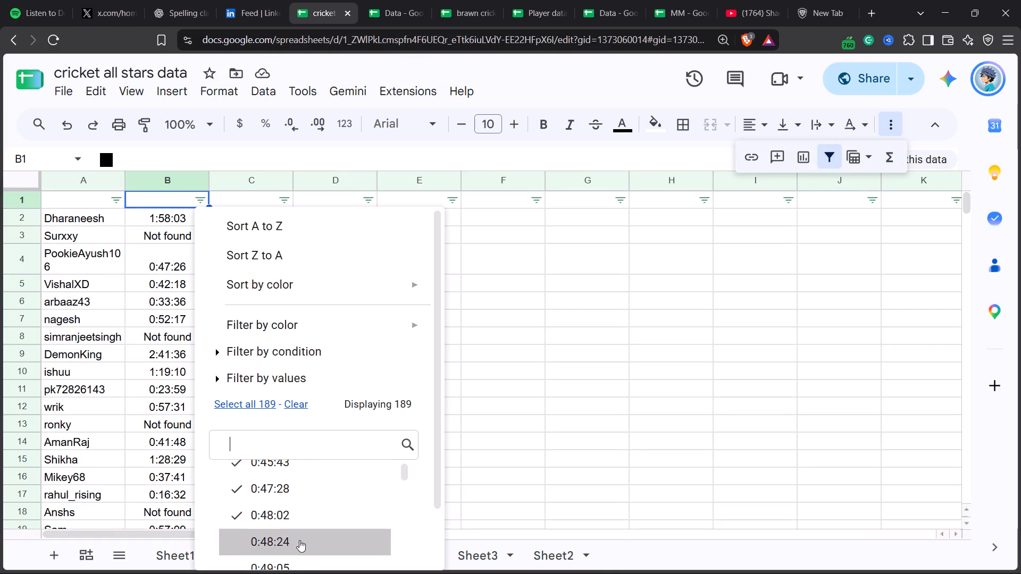
{"action": "left_click", "coordinate": [298, 541]}
{"action": "left_click", "coordinate": [301, 563]}
Extend column B's value filter with times between 0:50:25 and 0:51:20, including 0:50:37, 0:51:06 and 0:51:10.
{"action": "scroll", "coordinate": [313, 493], "scroll_direction": "down", "scroll_amount": 2}
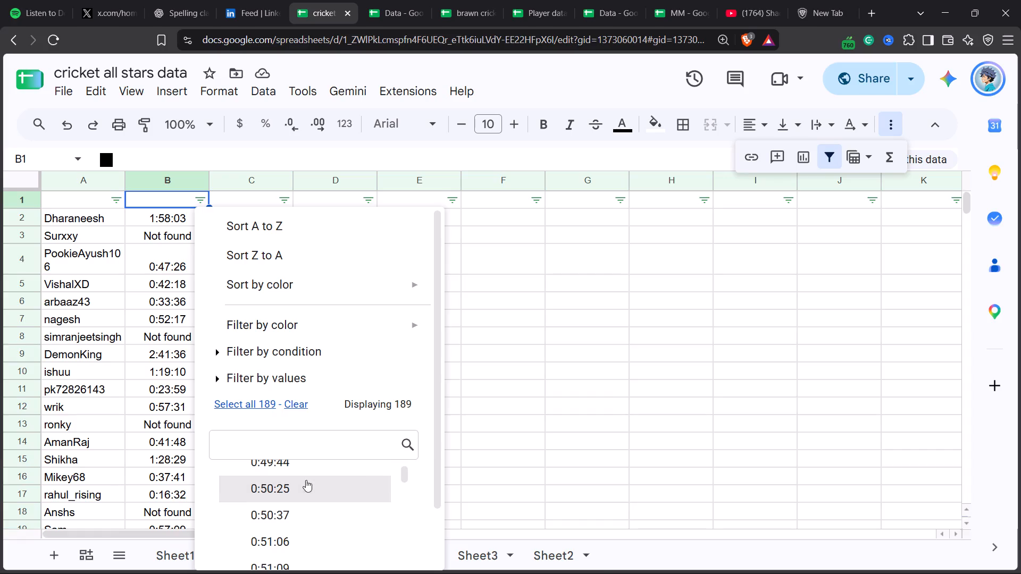
{"action": "left_click", "coordinate": [306, 480]}
{"action": "left_click", "coordinate": [297, 518]}
{"action": "left_click", "coordinate": [286, 544]}
{"action": "scroll", "coordinate": [318, 502], "scroll_direction": "down", "scroll_amount": 2}
{"action": "scroll", "coordinate": [299, 496], "scroll_direction": "up", "scroll_amount": 1}
{"action": "scroll", "coordinate": [299, 496], "scroll_direction": "down", "scroll_amount": 1}
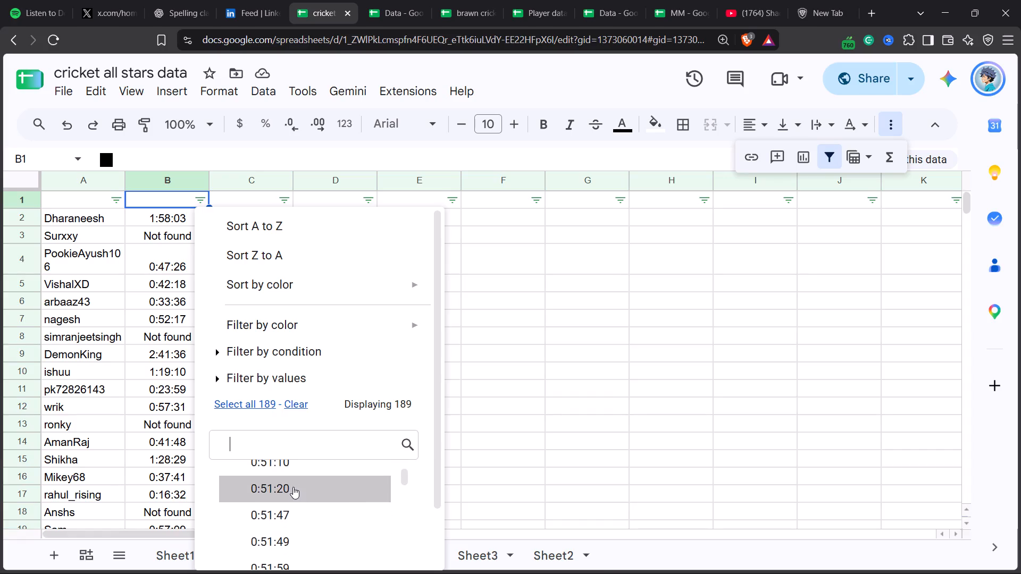
{"action": "left_click", "coordinate": [293, 484]}
{"action": "scroll", "coordinate": [305, 516], "scroll_direction": "down", "scroll_amount": 1}
{"action": "scroll", "coordinate": [305, 516], "scroll_direction": "up", "scroll_amount": 1}
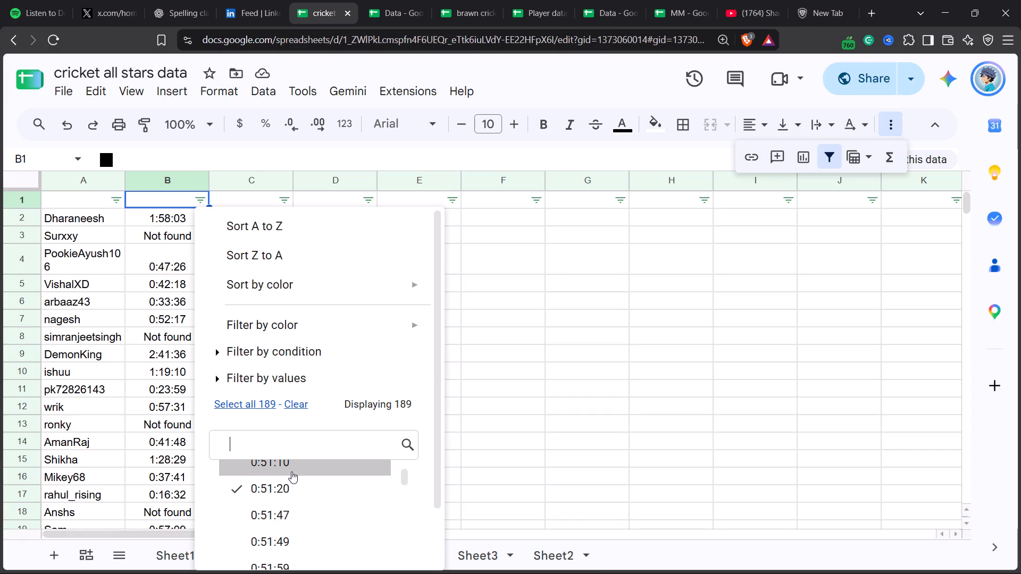
{"action": "left_click", "coordinate": [291, 471]}
{"action": "scroll", "coordinate": [297, 501], "scroll_direction": "up", "scroll_amount": 1}
{"action": "left_click", "coordinate": [297, 504]}
{"action": "scroll", "coordinate": [320, 497], "scroll_direction": "down", "scroll_amount": 1}
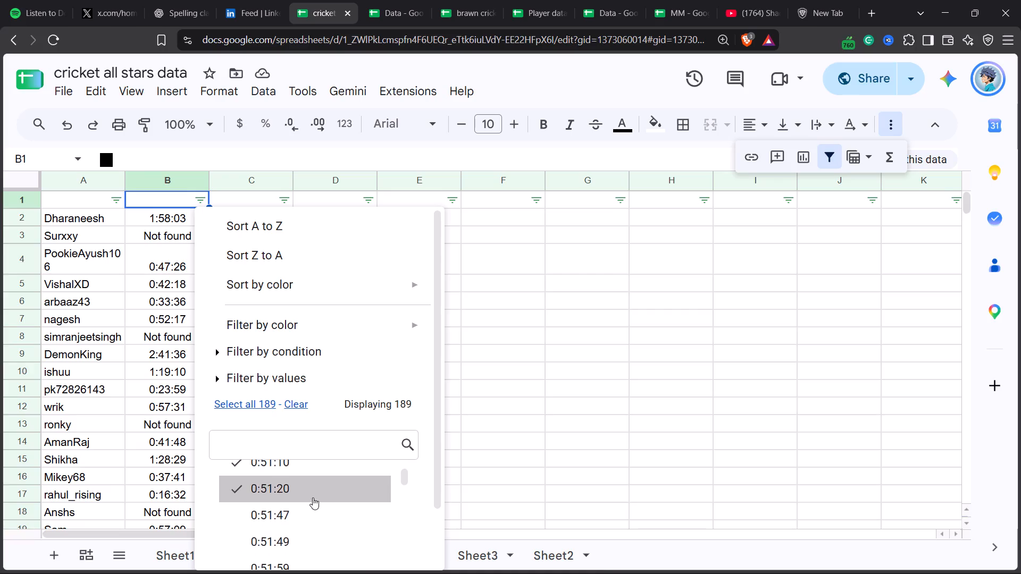
Add the times 0:51:47, 0:51:49, 0:51:59, 0:52:30, 0:52:46, 0:52:55 and 0:53:11 to column B's value filter.
{"action": "left_click", "coordinate": [299, 517]}
{"action": "scroll", "coordinate": [319, 485], "scroll_direction": "down", "scroll_amount": 1}
{"action": "left_click", "coordinate": [306, 474]}
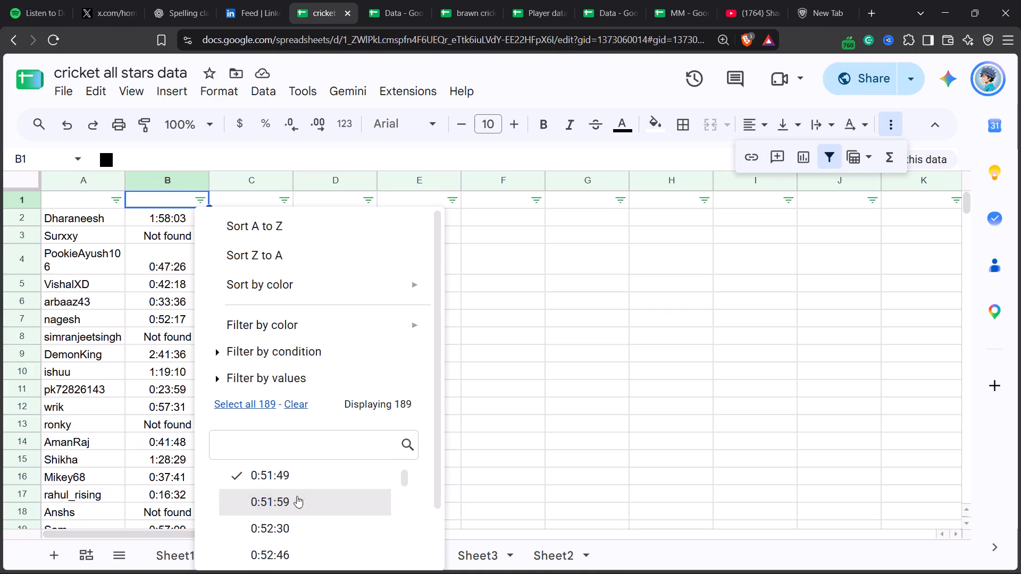
{"action": "left_click", "coordinate": [297, 496]}
{"action": "left_click", "coordinate": [298, 522]}
{"action": "scroll", "coordinate": [313, 488], "scroll_direction": "down", "scroll_amount": 2}
{"action": "scroll", "coordinate": [313, 488], "scroll_direction": "up", "scroll_amount": 4}
{"action": "scroll", "coordinate": [298, 494], "scroll_direction": "down", "scroll_amount": 1}
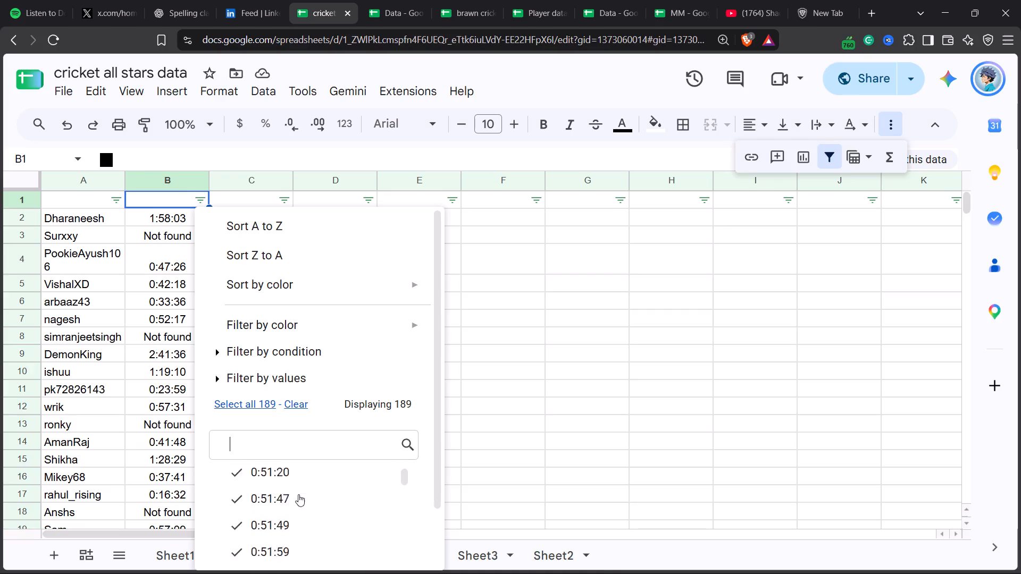
{"action": "scroll", "coordinate": [298, 494], "scroll_direction": "down", "scroll_amount": 2}
{"action": "scroll", "coordinate": [298, 493], "scroll_direction": "up", "scroll_amount": 1}
{"action": "scroll", "coordinate": [298, 493], "scroll_direction": "down", "scroll_amount": 2}
{"action": "scroll", "coordinate": [296, 497], "scroll_direction": "up", "scroll_amount": 2}
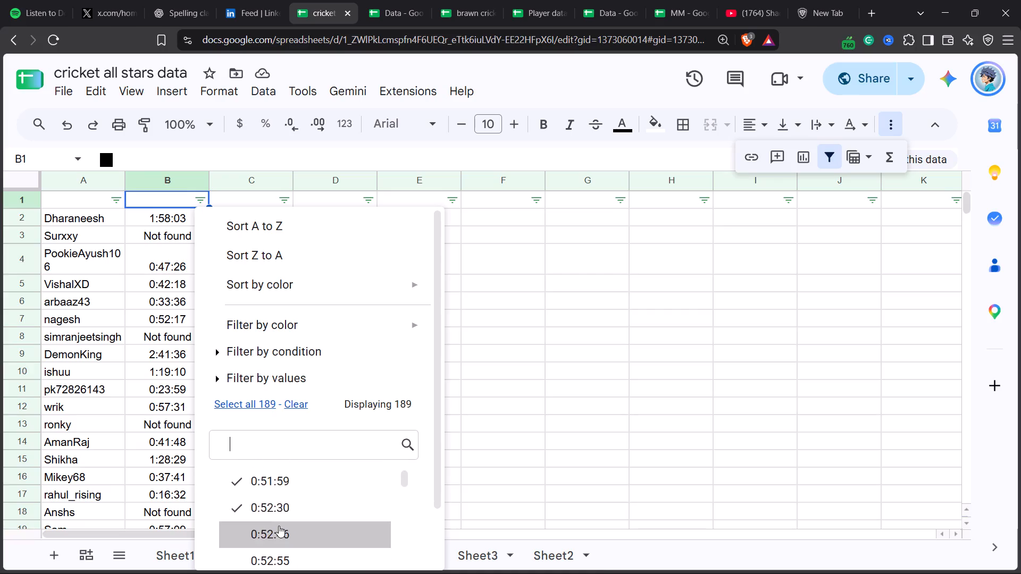
{"action": "left_click", "coordinate": [279, 526]}
{"action": "scroll", "coordinate": [298, 491], "scroll_direction": "down", "scroll_amount": 1}
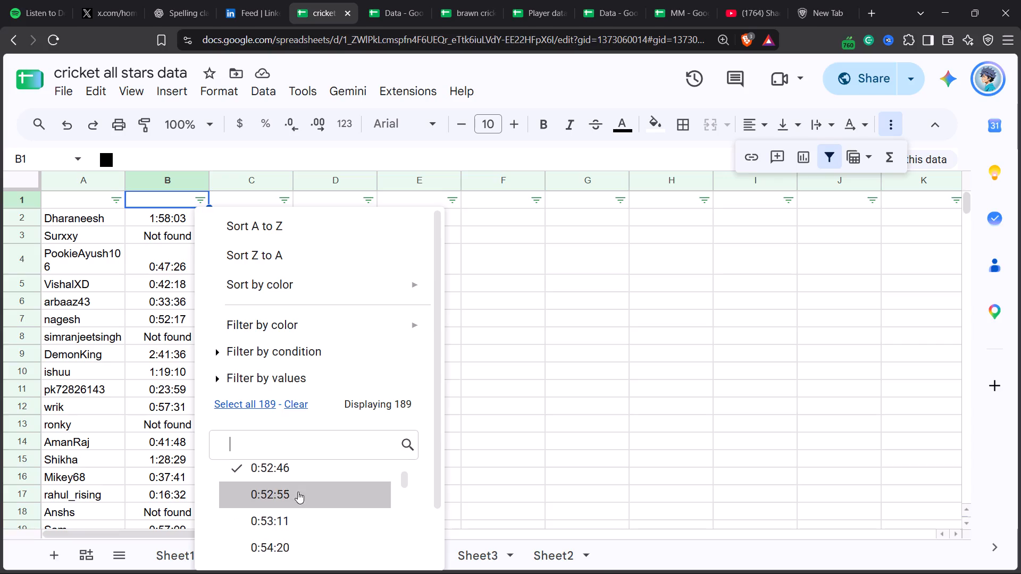
{"action": "left_click", "coordinate": [286, 487]}
{"action": "left_click", "coordinate": [274, 524]}
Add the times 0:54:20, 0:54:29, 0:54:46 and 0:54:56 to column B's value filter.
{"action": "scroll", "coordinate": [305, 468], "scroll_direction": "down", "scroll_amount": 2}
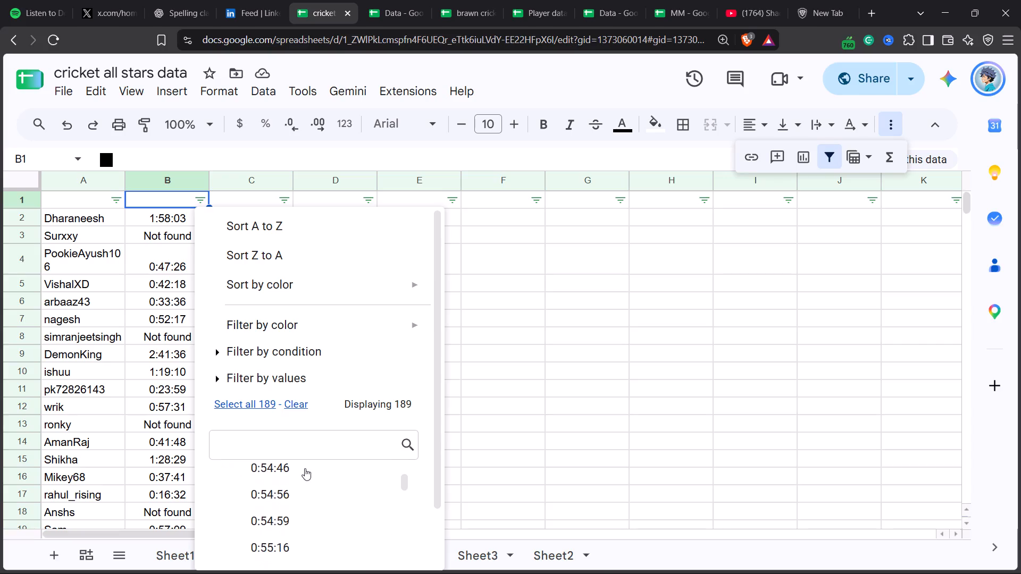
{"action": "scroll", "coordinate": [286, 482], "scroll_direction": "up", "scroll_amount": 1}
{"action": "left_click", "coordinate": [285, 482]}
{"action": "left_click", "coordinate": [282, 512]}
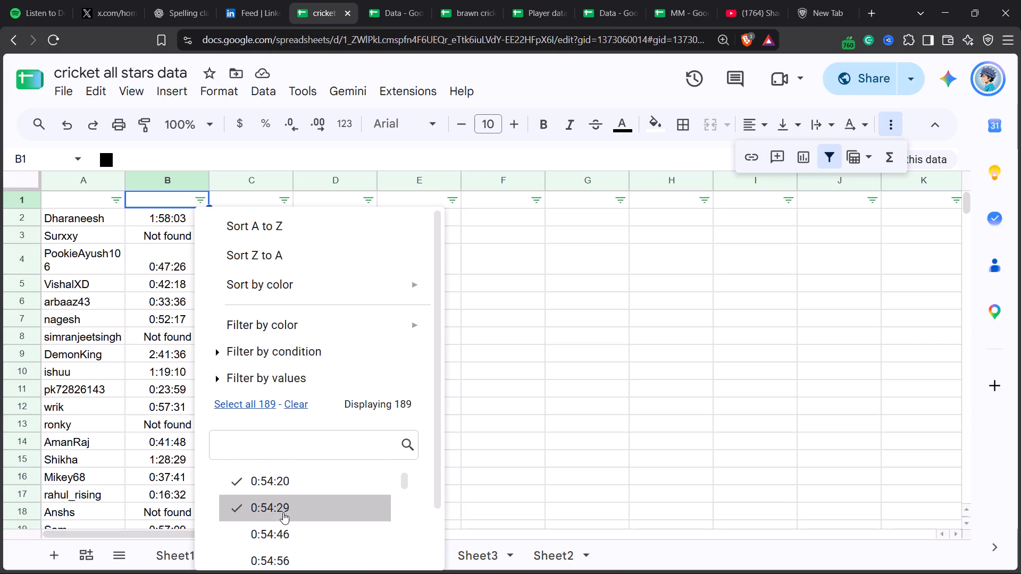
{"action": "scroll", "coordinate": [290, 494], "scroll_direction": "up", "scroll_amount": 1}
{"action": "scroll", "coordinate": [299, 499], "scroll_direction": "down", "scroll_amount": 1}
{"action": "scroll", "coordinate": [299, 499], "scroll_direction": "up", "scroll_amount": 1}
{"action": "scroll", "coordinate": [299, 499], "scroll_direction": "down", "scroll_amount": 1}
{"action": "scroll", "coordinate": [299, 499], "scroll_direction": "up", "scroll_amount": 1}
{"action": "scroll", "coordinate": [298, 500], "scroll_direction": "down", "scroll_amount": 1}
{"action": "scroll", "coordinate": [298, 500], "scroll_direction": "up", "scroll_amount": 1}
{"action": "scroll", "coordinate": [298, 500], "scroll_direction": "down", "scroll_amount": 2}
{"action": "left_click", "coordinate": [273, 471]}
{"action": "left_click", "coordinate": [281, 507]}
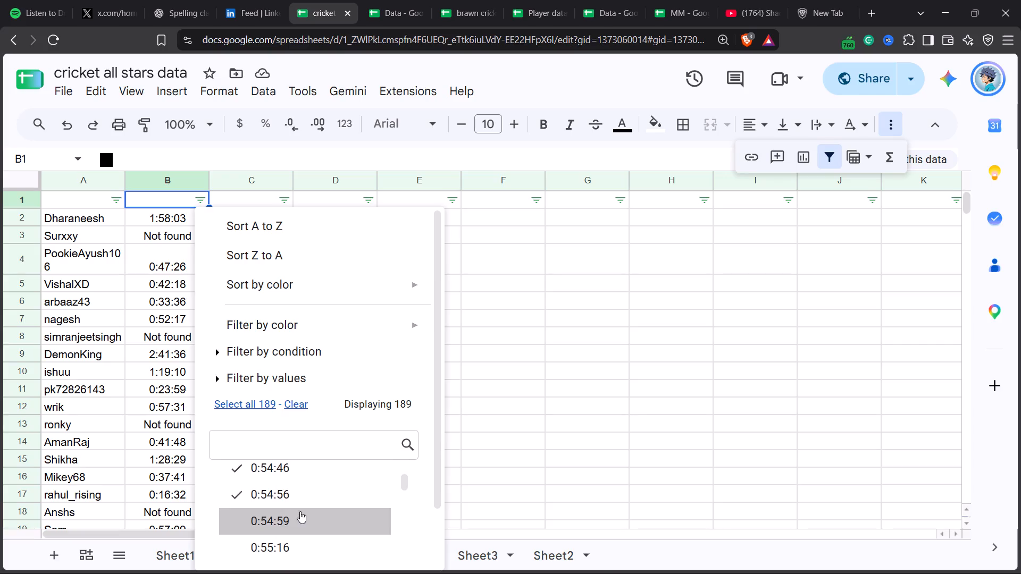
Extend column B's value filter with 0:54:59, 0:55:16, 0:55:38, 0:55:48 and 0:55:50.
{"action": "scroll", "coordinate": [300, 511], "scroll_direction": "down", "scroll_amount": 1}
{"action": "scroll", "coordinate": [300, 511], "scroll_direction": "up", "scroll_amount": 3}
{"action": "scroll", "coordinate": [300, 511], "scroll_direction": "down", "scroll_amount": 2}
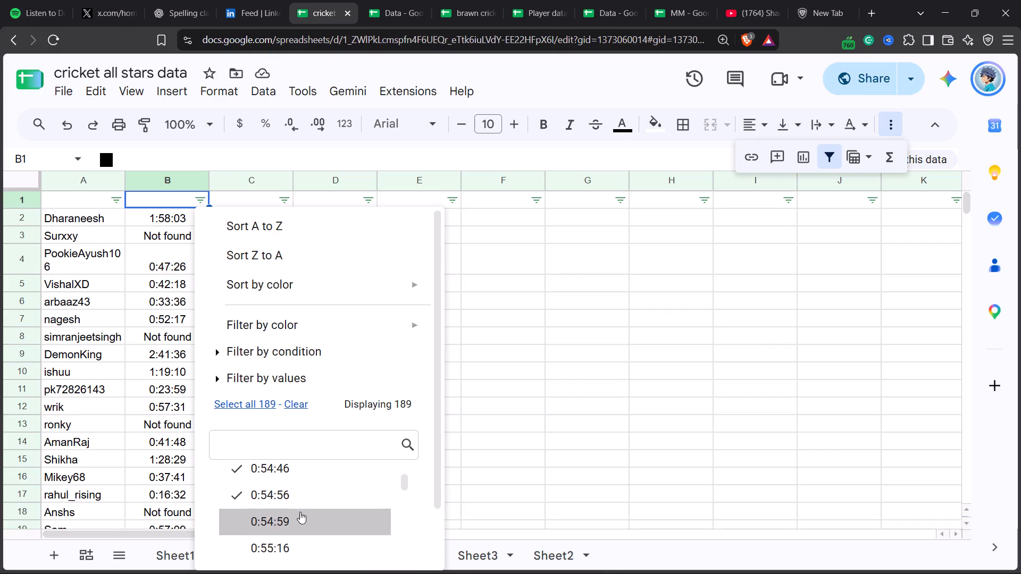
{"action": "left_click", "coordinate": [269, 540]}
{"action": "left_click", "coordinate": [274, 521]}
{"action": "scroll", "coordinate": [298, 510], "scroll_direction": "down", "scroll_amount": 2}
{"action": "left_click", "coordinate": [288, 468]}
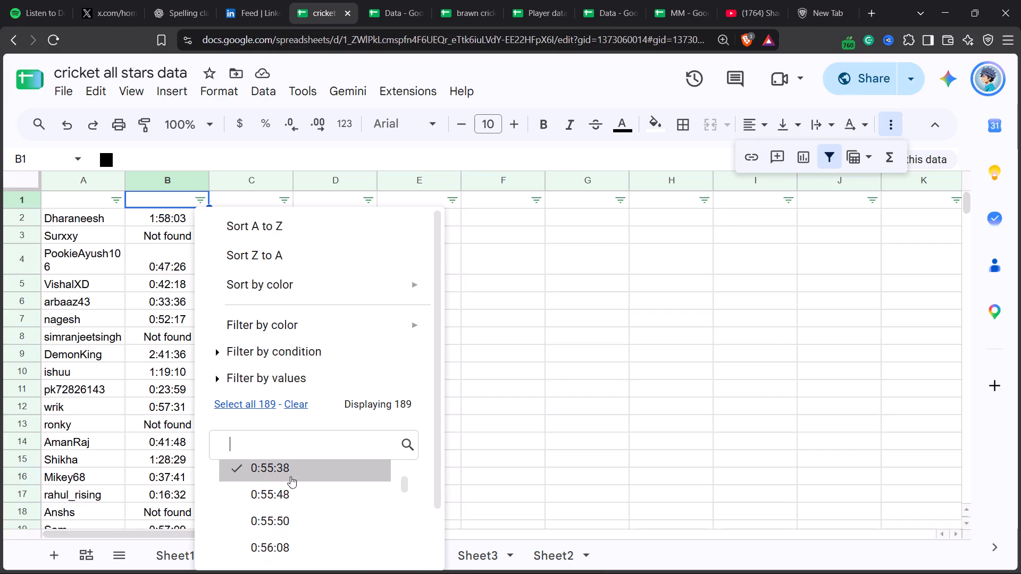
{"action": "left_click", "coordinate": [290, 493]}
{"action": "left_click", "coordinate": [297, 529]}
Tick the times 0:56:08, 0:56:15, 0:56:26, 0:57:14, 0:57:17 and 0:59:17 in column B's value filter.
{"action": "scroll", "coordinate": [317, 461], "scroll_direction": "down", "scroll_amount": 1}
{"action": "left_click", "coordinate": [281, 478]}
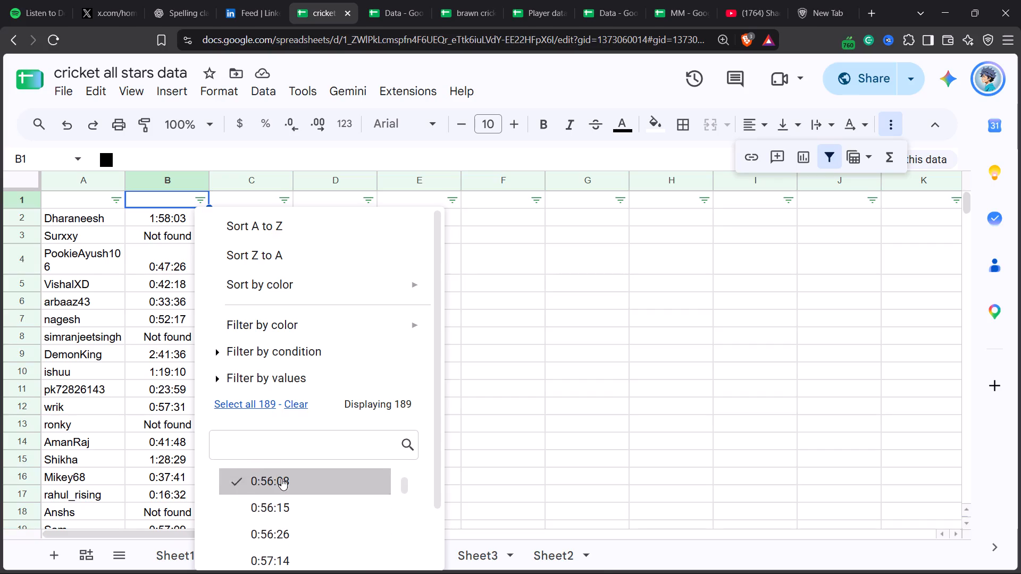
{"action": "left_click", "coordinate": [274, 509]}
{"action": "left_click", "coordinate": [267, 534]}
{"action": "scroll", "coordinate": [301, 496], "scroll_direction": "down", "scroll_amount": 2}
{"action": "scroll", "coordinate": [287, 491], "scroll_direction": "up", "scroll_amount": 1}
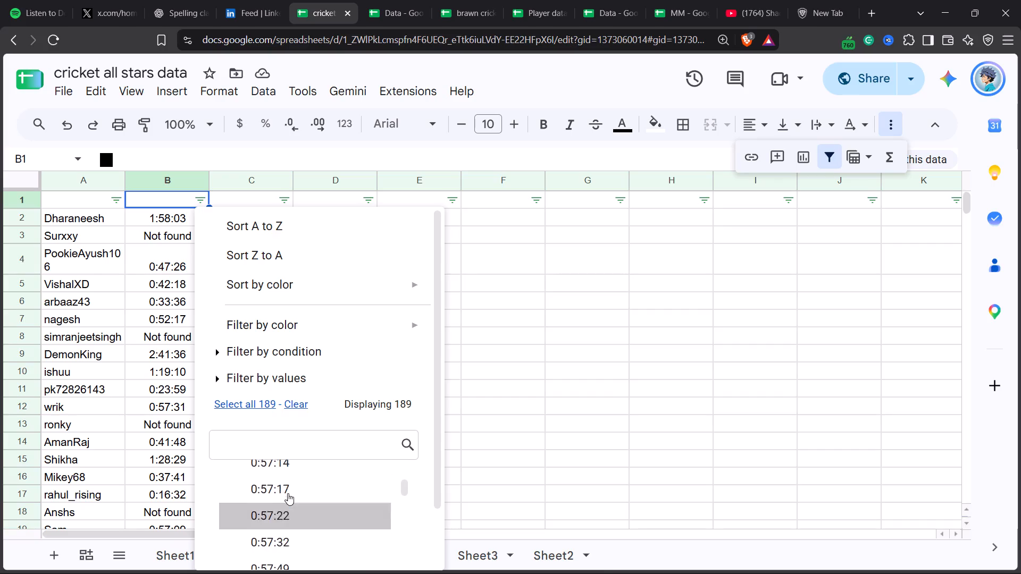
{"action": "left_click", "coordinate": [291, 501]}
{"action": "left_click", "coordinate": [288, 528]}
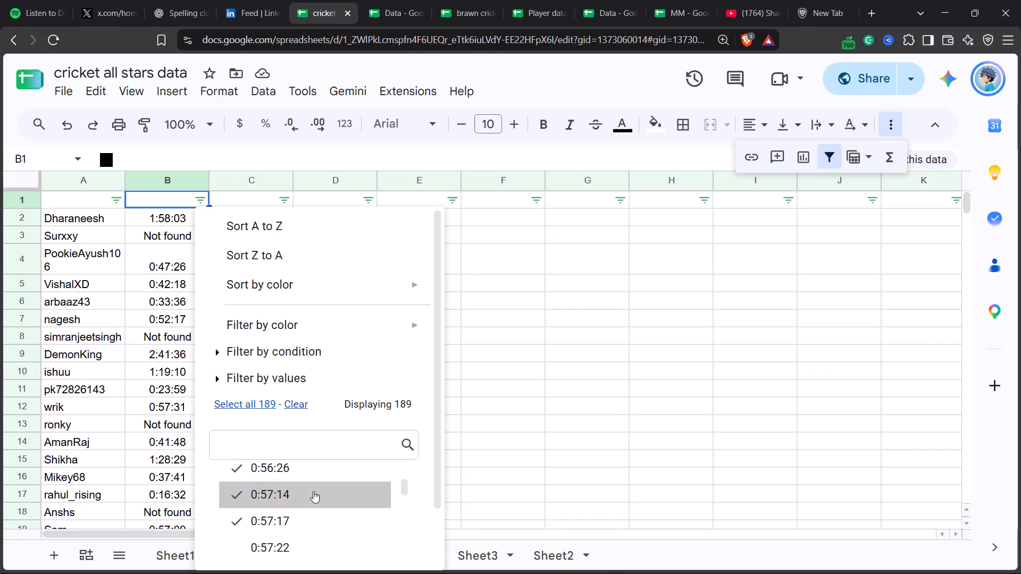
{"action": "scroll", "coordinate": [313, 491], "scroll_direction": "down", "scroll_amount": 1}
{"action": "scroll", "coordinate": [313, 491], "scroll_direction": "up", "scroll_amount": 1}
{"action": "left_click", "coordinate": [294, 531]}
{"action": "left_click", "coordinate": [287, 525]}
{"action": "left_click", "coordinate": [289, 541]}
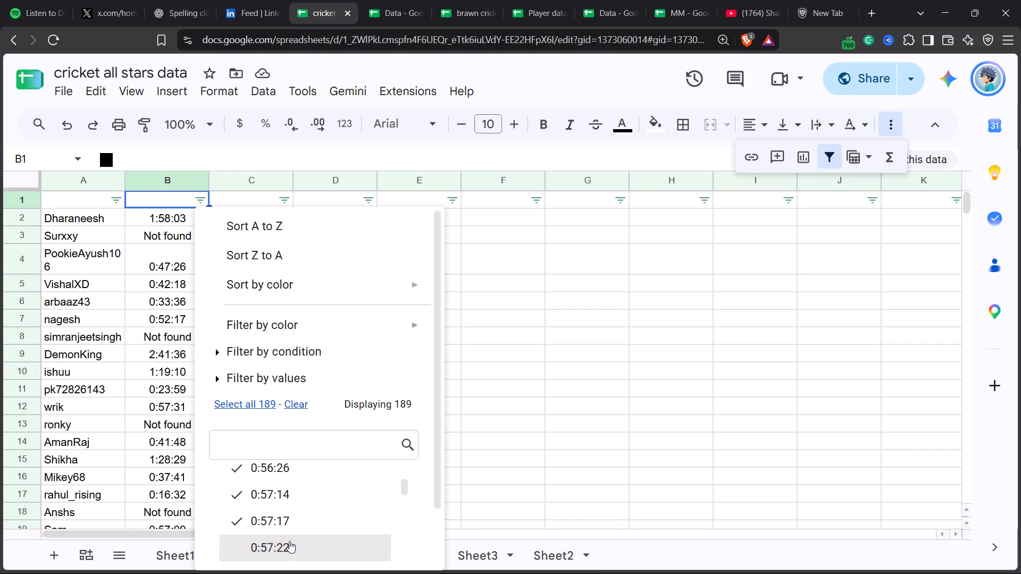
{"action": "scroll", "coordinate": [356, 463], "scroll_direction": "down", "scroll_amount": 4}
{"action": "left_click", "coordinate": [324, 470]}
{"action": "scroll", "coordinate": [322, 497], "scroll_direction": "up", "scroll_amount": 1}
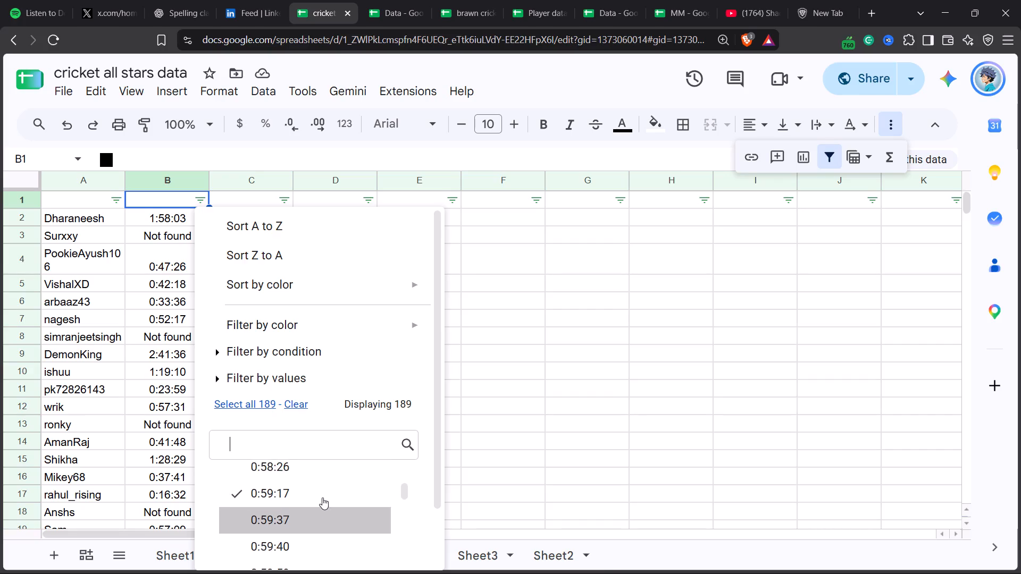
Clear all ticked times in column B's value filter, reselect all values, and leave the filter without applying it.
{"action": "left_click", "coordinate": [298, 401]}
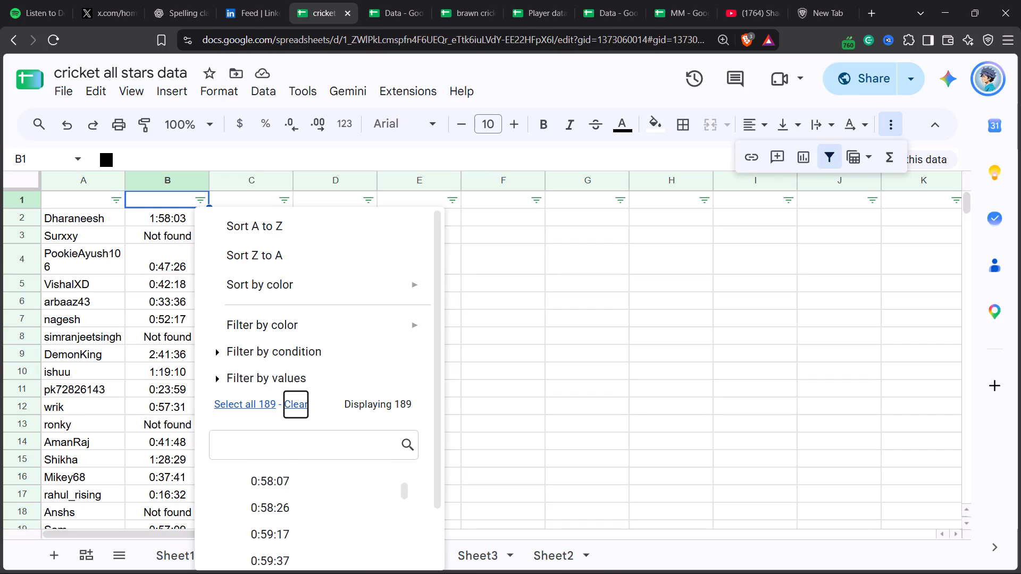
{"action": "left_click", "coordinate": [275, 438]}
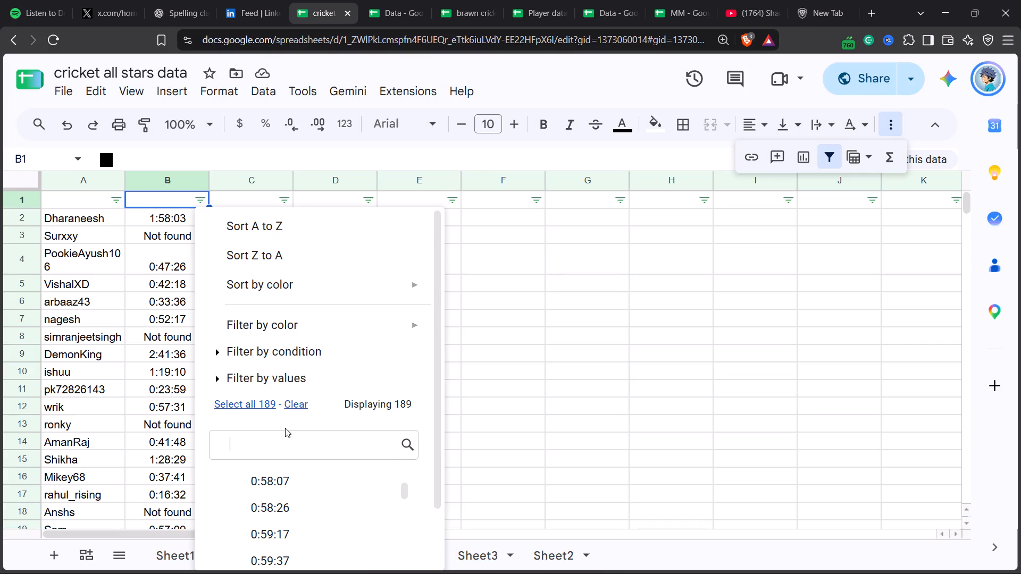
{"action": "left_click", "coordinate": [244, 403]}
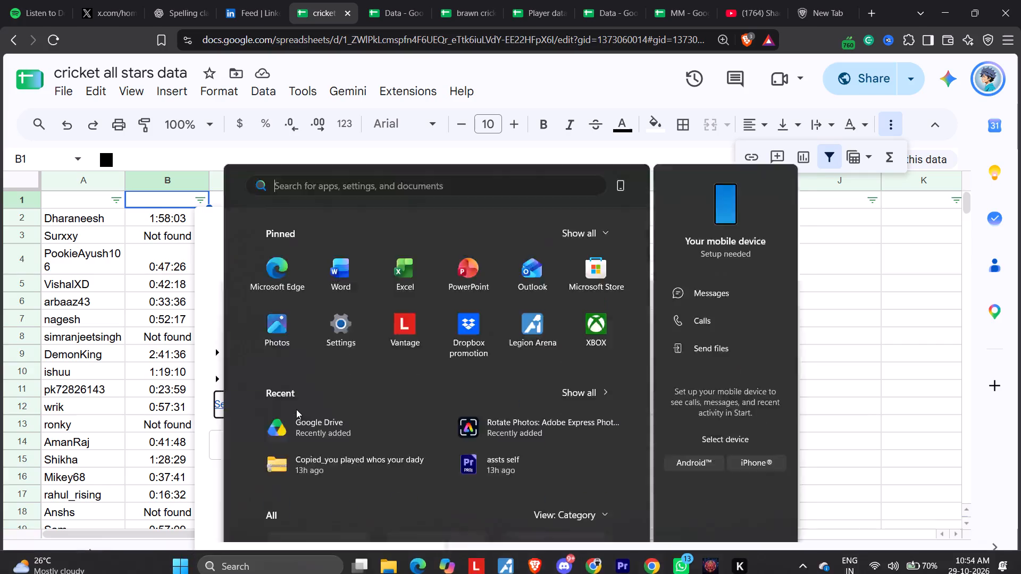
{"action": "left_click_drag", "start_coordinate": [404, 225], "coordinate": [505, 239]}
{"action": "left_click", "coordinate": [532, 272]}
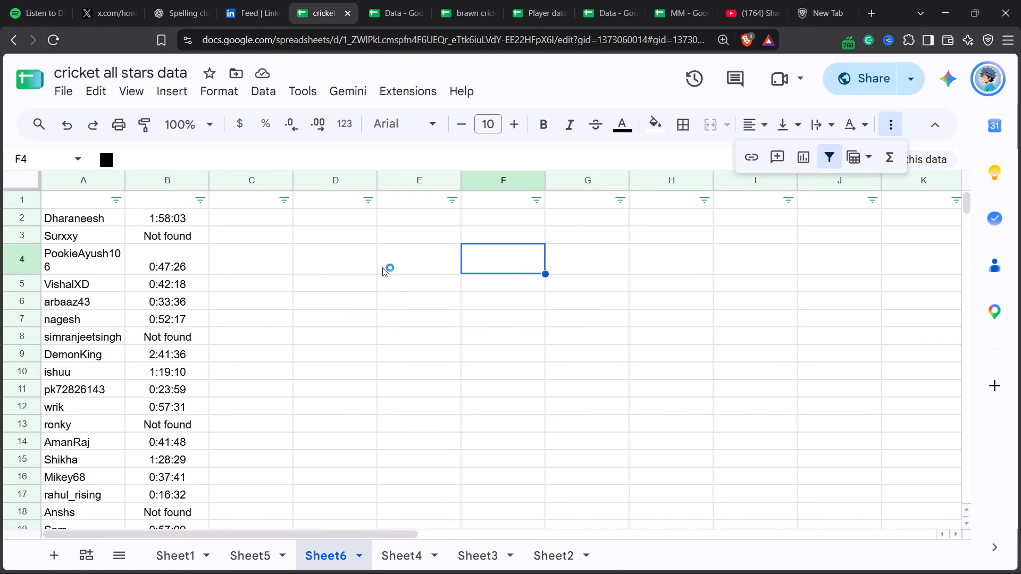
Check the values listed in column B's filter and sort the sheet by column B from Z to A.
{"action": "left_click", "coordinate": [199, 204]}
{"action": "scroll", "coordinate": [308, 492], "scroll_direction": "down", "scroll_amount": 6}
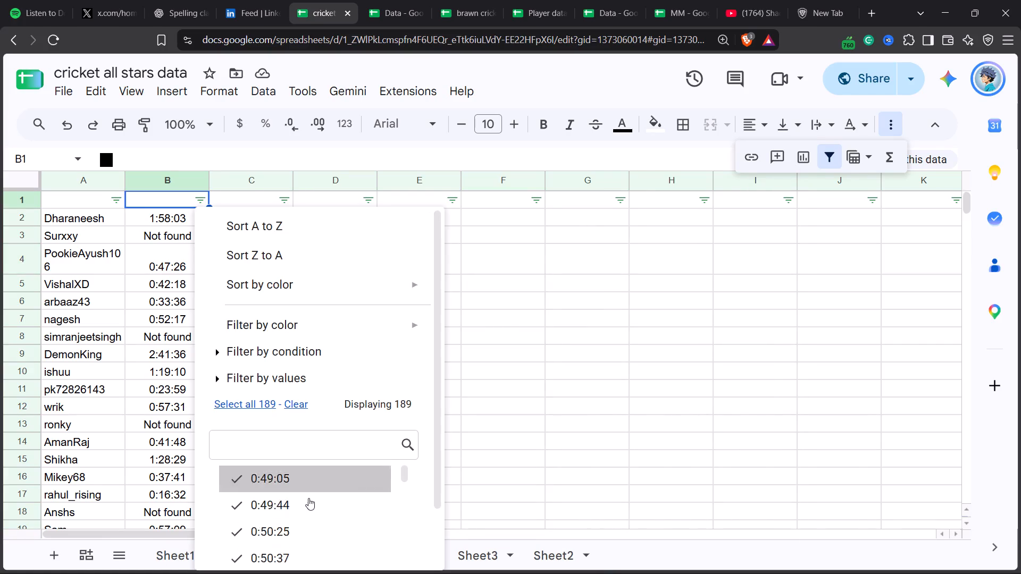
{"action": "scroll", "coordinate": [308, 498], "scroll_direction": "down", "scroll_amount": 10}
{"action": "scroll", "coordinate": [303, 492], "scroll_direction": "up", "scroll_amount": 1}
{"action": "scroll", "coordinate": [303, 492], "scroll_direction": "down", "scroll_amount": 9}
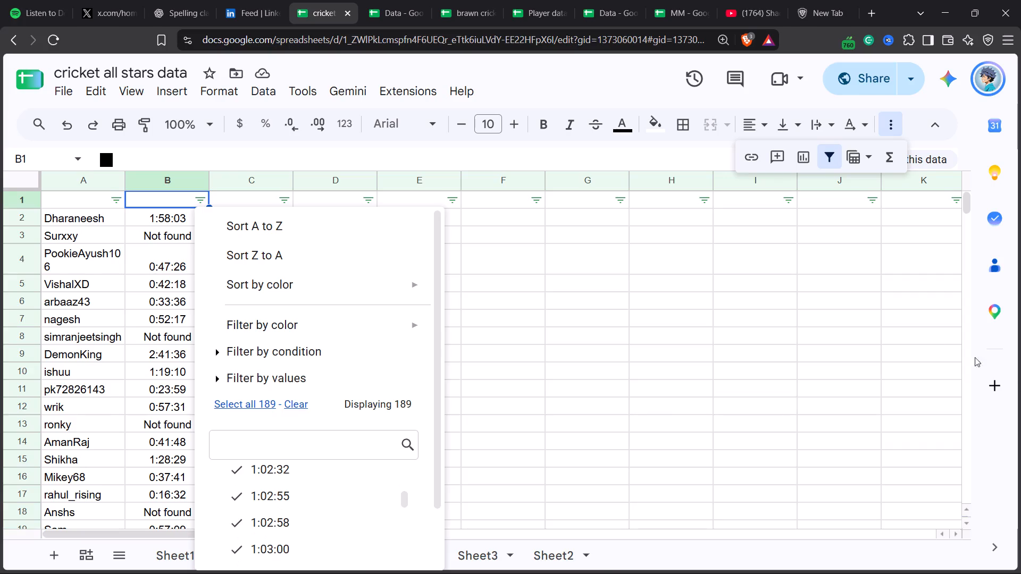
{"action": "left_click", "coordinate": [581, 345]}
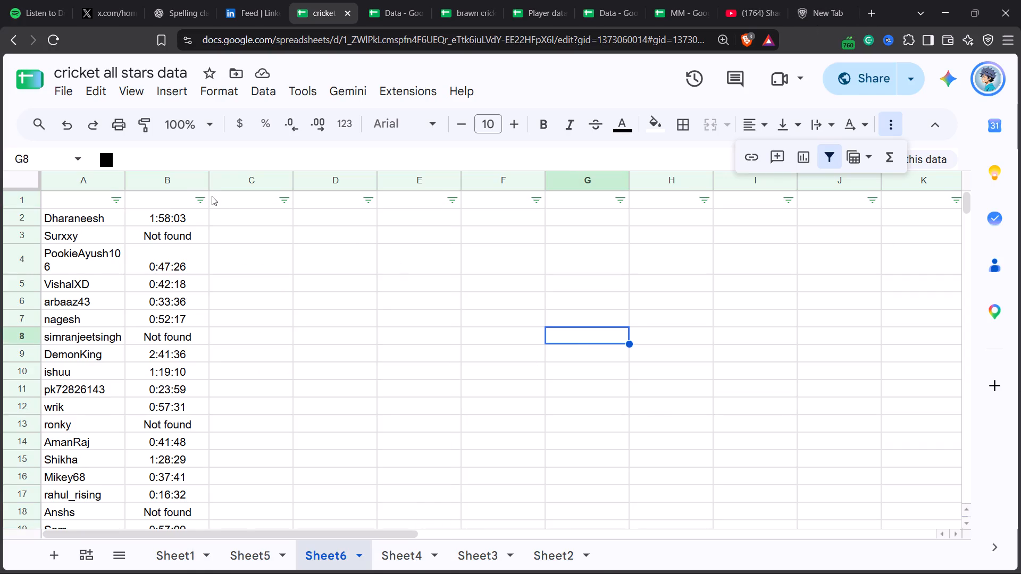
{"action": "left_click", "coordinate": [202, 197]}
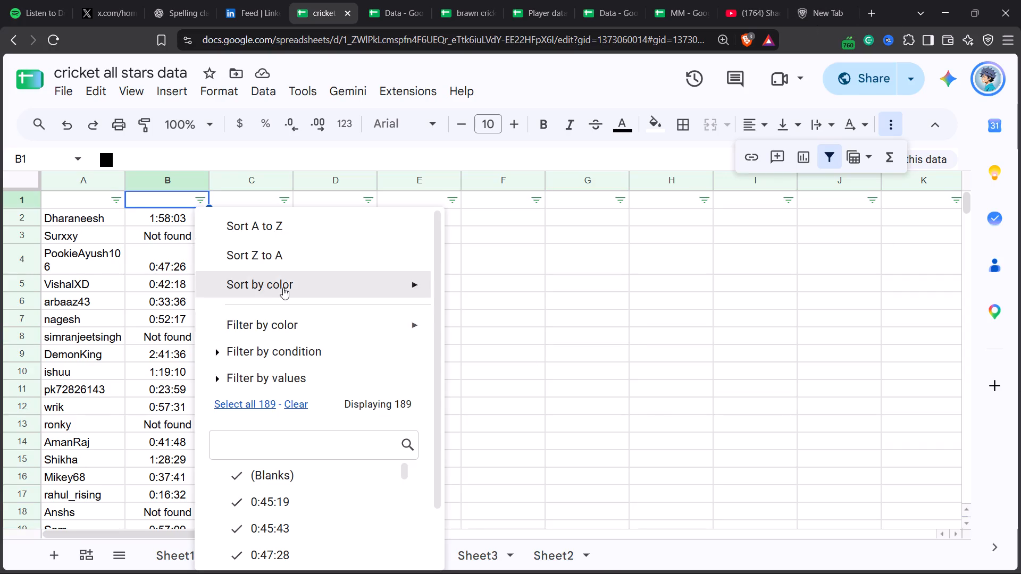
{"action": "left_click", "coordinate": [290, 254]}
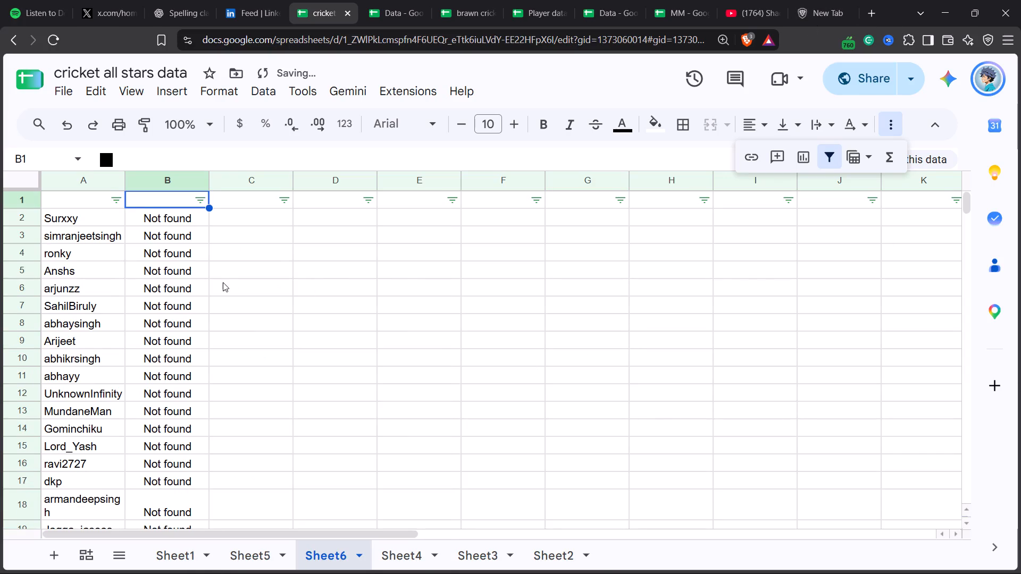
Find where the timings start below the "Not found" rows and select B31:B71 to get their count.
{"action": "scroll", "coordinate": [206, 294], "scroll_direction": "down", "scroll_amount": 12}
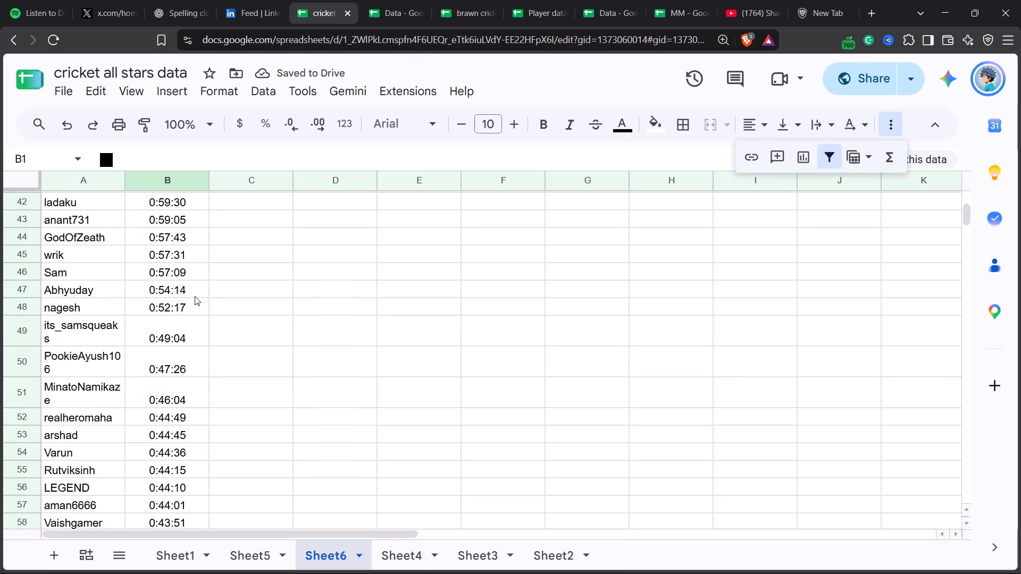
{"action": "scroll", "coordinate": [194, 299], "scroll_direction": "down", "scroll_amount": 1}
{"action": "scroll", "coordinate": [194, 299], "scroll_direction": "up", "scroll_amount": 3}
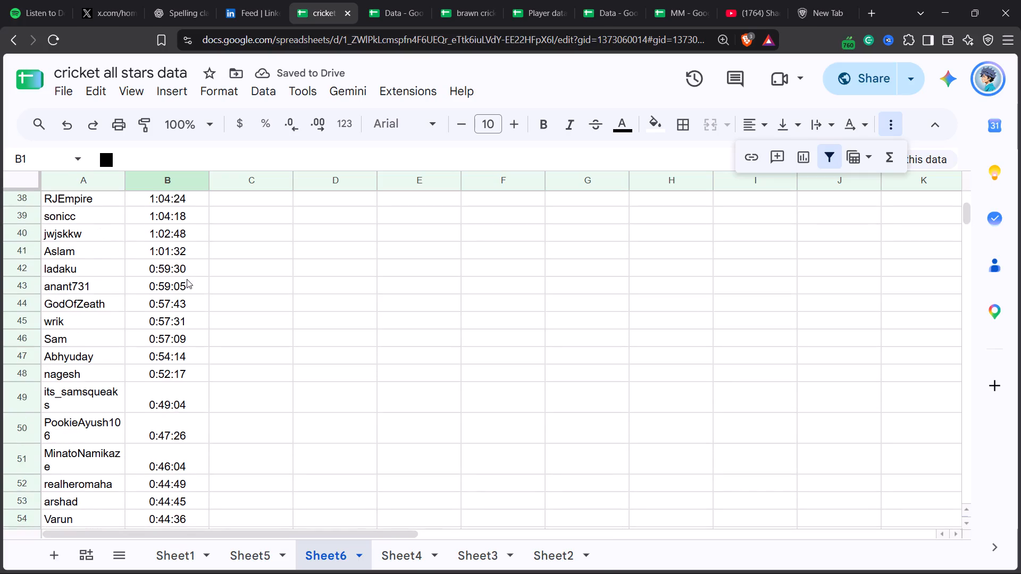
{"action": "scroll", "coordinate": [207, 274], "scroll_direction": "down", "scroll_amount": 1}
{"action": "scroll", "coordinate": [207, 274], "scroll_direction": "up", "scroll_amount": 3}
{"action": "scroll", "coordinate": [207, 281], "scroll_direction": "down", "scroll_amount": 1}
{"action": "scroll", "coordinate": [207, 281], "scroll_direction": "up", "scroll_amount": 2}
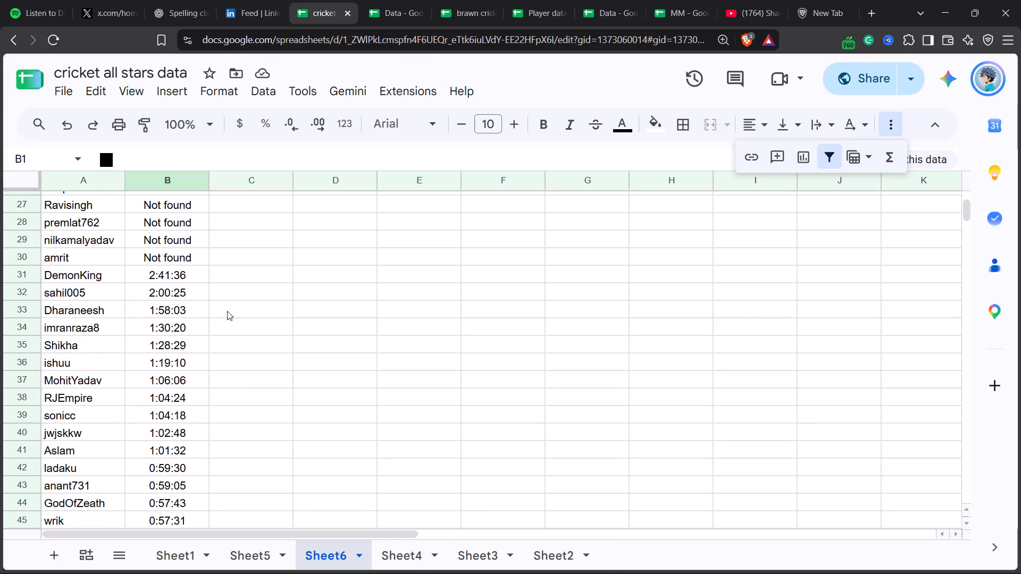
{"action": "left_click_drag", "start_coordinate": [171, 282], "coordinate": [127, 573]}
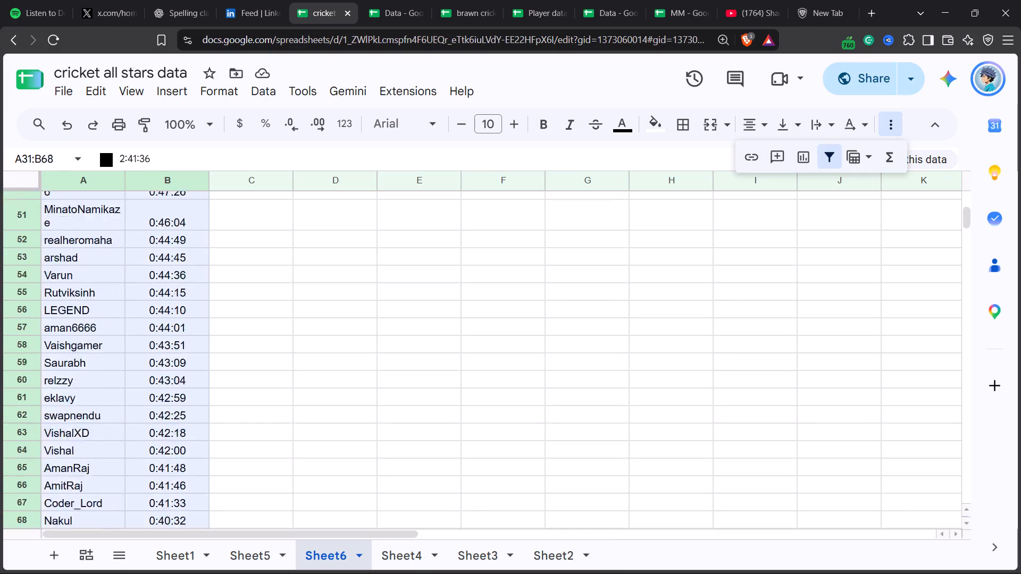
{"action": "left_click_drag", "start_coordinate": [127, 573], "coordinate": [163, 270]}
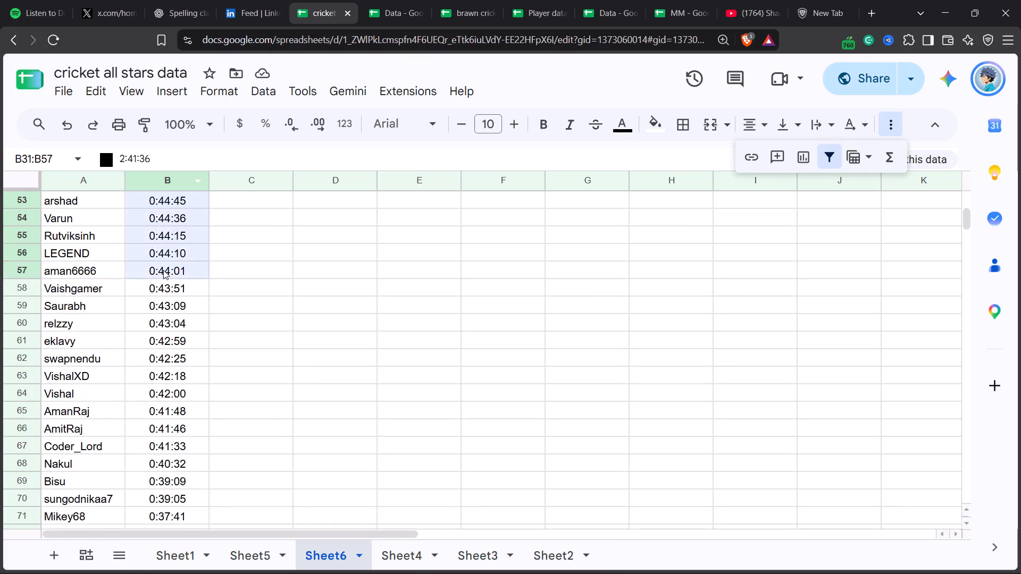
{"action": "left_click_drag", "start_coordinate": [163, 270], "coordinate": [187, 415]}
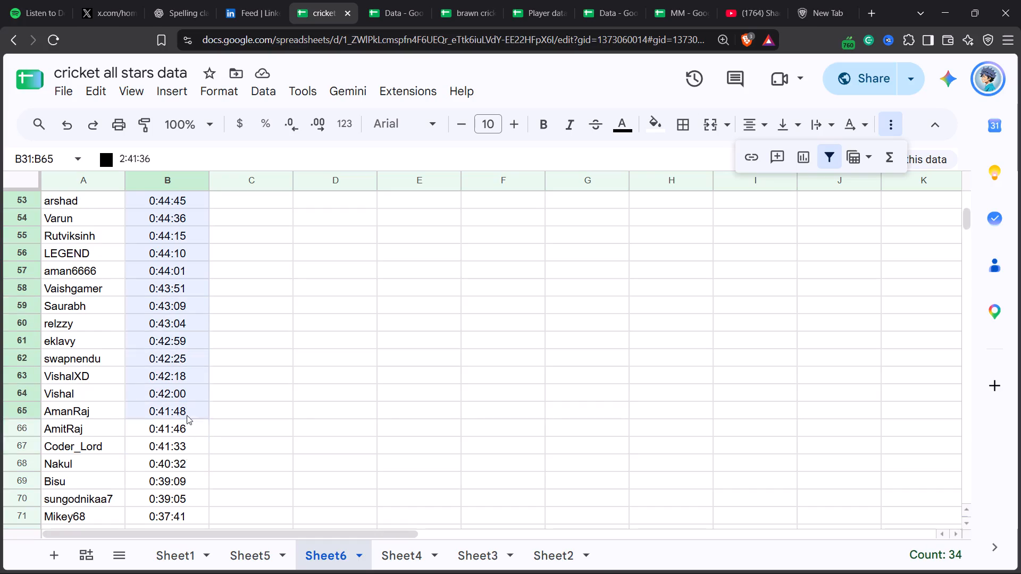
{"action": "left_click_drag", "start_coordinate": [187, 415], "coordinate": [186, 517]}
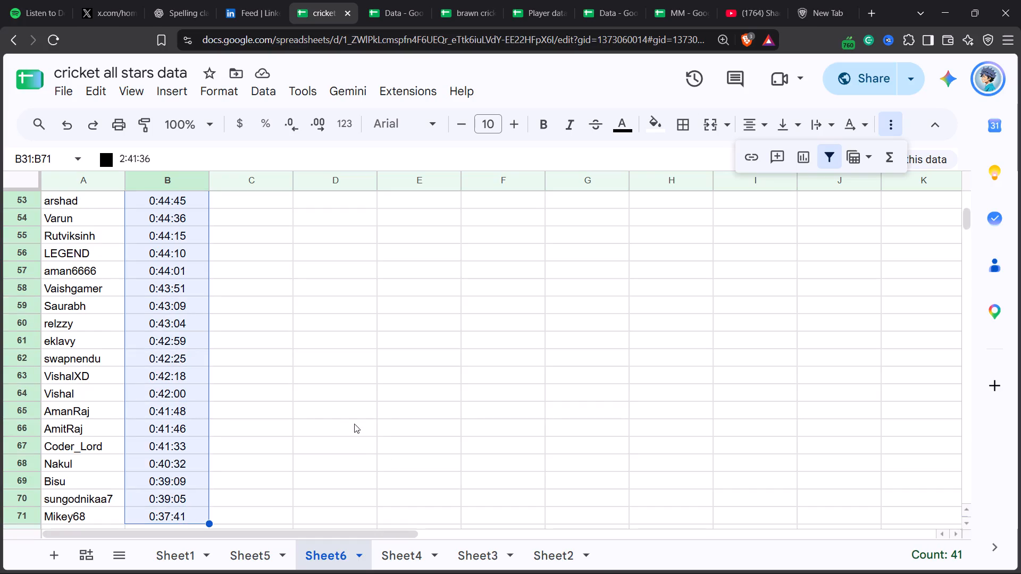
Look through the sorted timings in column B, down past row 110 and back up to the first row.
{"action": "scroll", "coordinate": [306, 424], "scroll_direction": "up", "scroll_amount": 11}
{"action": "scroll", "coordinate": [306, 424], "scroll_direction": "down", "scroll_amount": 5}
{"action": "scroll", "coordinate": [306, 424], "scroll_direction": "up", "scroll_amount": 2}
{"action": "scroll", "coordinate": [308, 420], "scroll_direction": "down", "scroll_amount": 12}
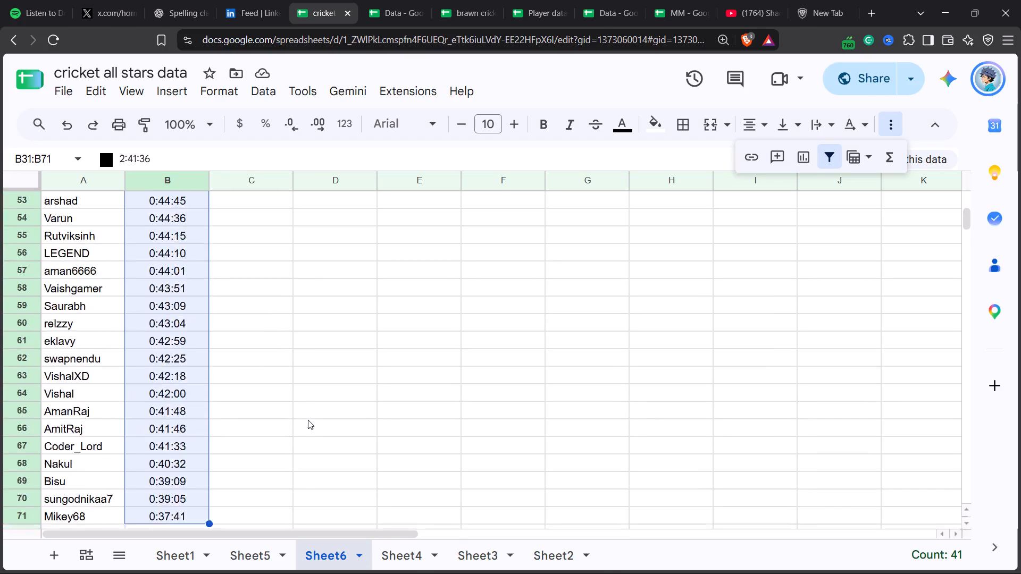
{"action": "scroll", "coordinate": [308, 420], "scroll_direction": "down", "scroll_amount": 1}
{"action": "scroll", "coordinate": [308, 420], "scroll_direction": "up", "scroll_amount": 1}
{"action": "scroll", "coordinate": [308, 420], "scroll_direction": "down", "scroll_amount": 17}
{"action": "scroll", "coordinate": [307, 419], "scroll_direction": "up", "scroll_amount": 2}
{"action": "scroll", "coordinate": [307, 419], "scroll_direction": "down", "scroll_amount": 1}
{"action": "scroll", "coordinate": [308, 419], "scroll_direction": "up", "scroll_amount": 6}
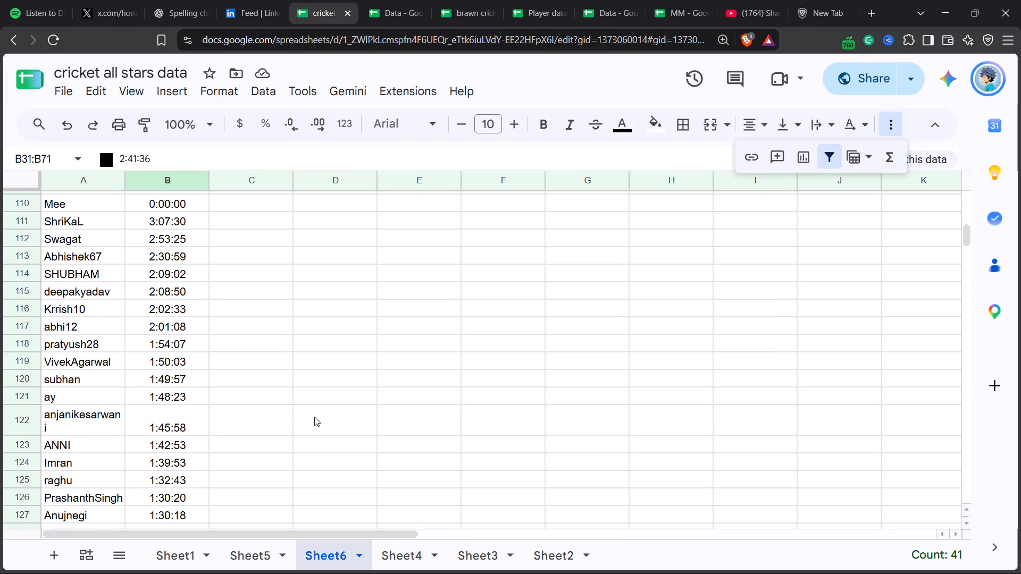
{"action": "scroll", "coordinate": [317, 415], "scroll_direction": "up", "scroll_amount": 3}
{"action": "scroll", "coordinate": [317, 415], "scroll_direction": "down", "scroll_amount": 1}
{"action": "scroll", "coordinate": [317, 415], "scroll_direction": "up", "scroll_amount": 3}
{"action": "scroll", "coordinate": [317, 415], "scroll_direction": "down", "scroll_amount": 1}
{"action": "scroll", "coordinate": [318, 418], "scroll_direction": "up", "scroll_amount": 5}
{"action": "scroll", "coordinate": [318, 418], "scroll_direction": "down", "scroll_amount": 1}
{"action": "scroll", "coordinate": [320, 418], "scroll_direction": "up", "scroll_amount": 15}
{"action": "scroll", "coordinate": [323, 418], "scroll_direction": "down", "scroll_amount": 1}
{"action": "scroll", "coordinate": [323, 418], "scroll_direction": "up", "scroll_amount": 4}
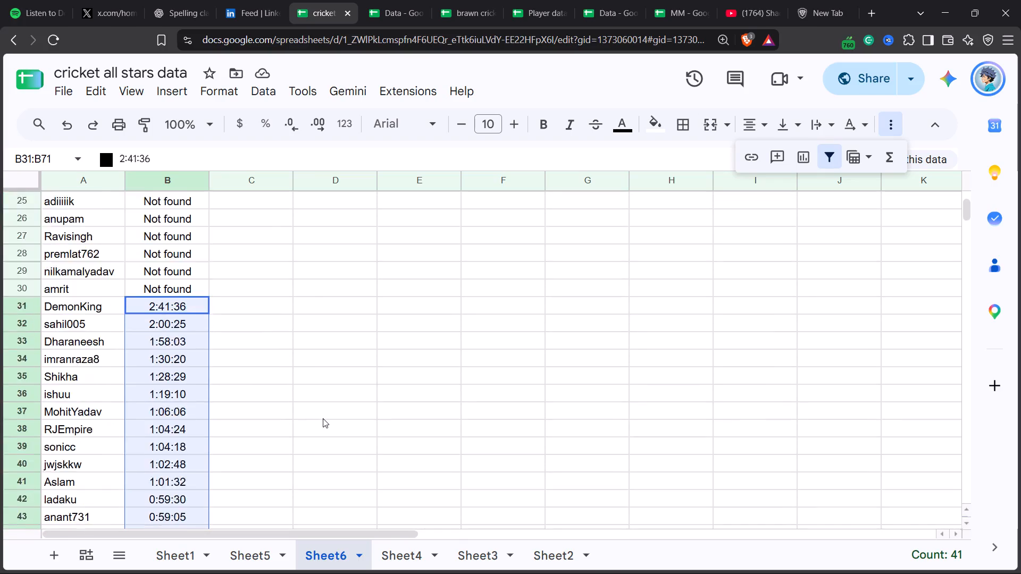
{"action": "scroll", "coordinate": [323, 418], "scroll_direction": "up", "scroll_amount": 10}
{"action": "scroll", "coordinate": [323, 418], "scroll_direction": "down", "scroll_amount": 1}
{"action": "scroll", "coordinate": [324, 418], "scroll_direction": "up", "scroll_amount": 8}
{"action": "scroll", "coordinate": [329, 397], "scroll_direction": "down", "scroll_amount": 1}
{"action": "scroll", "coordinate": [329, 397], "scroll_direction": "up", "scroll_amount": 1}
{"action": "left_click", "coordinate": [339, 340]}
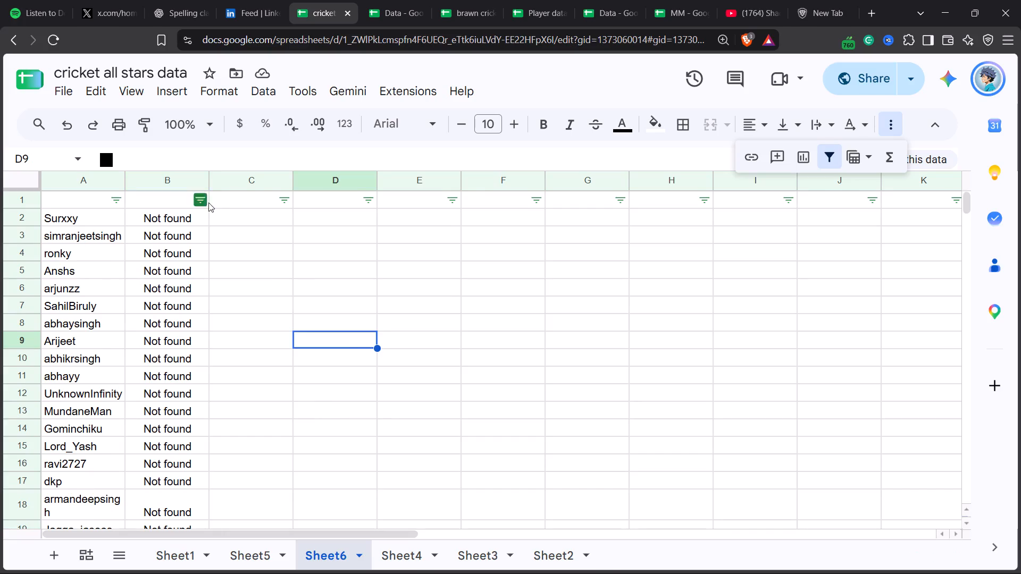
Select all values in column B's filter and sort the sheet by column B from A to Z.
{"action": "left_click", "coordinate": [213, 202]}
{"action": "left_click", "coordinate": [205, 202]}
{"action": "left_click", "coordinate": [230, 402]}
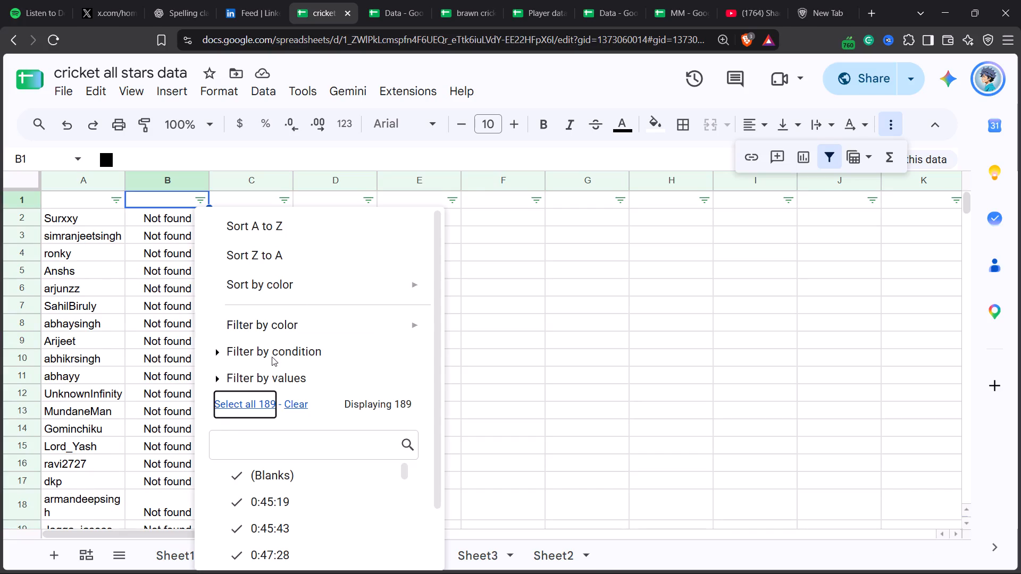
{"action": "left_click", "coordinate": [275, 230]}
{"action": "left_click", "coordinate": [296, 296]}
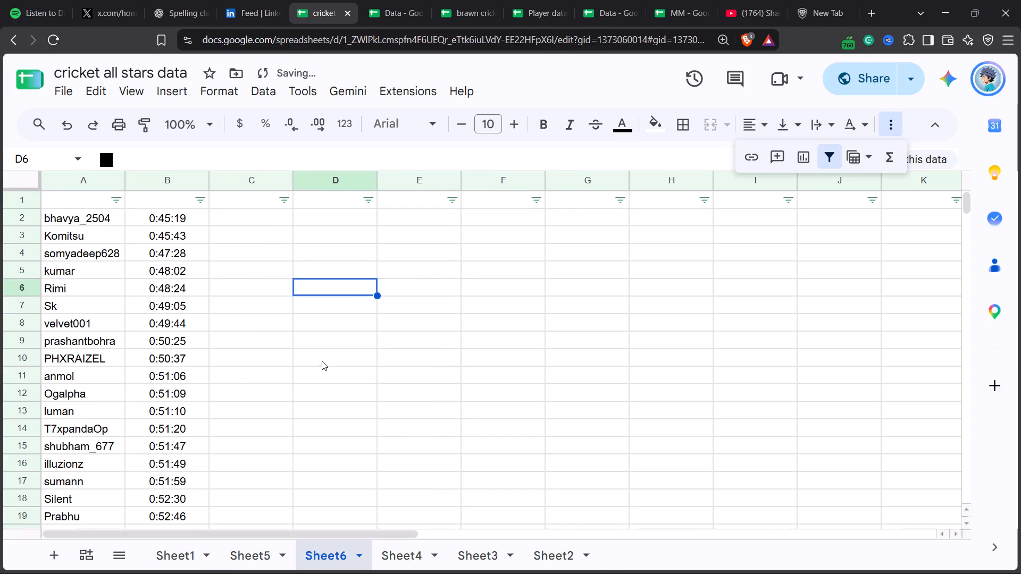
Select the timings in column B from B2 down to B124 and look back through them up to the first row.
{"action": "left_click_drag", "start_coordinate": [182, 217], "coordinate": [170, 573]}
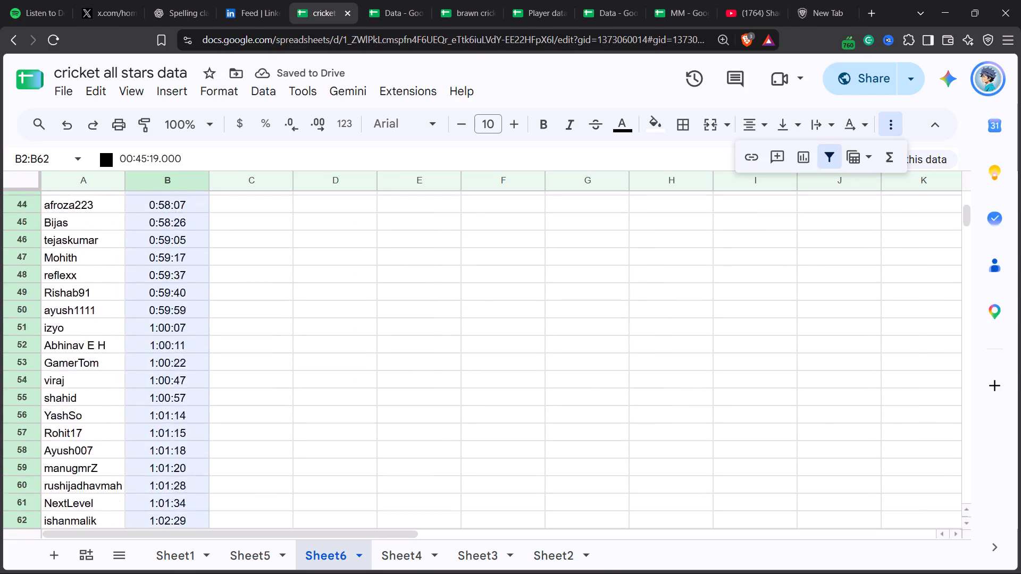
{"action": "left_click_drag", "start_coordinate": [170, 573], "coordinate": [88, 573]}
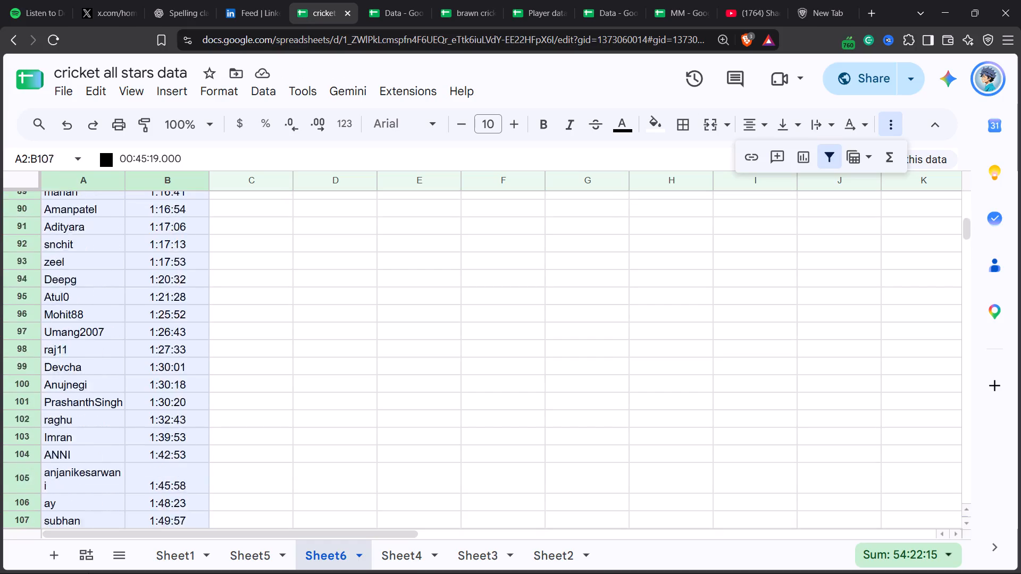
{"action": "left_click_drag", "start_coordinate": [88, 573], "coordinate": [182, 240]}
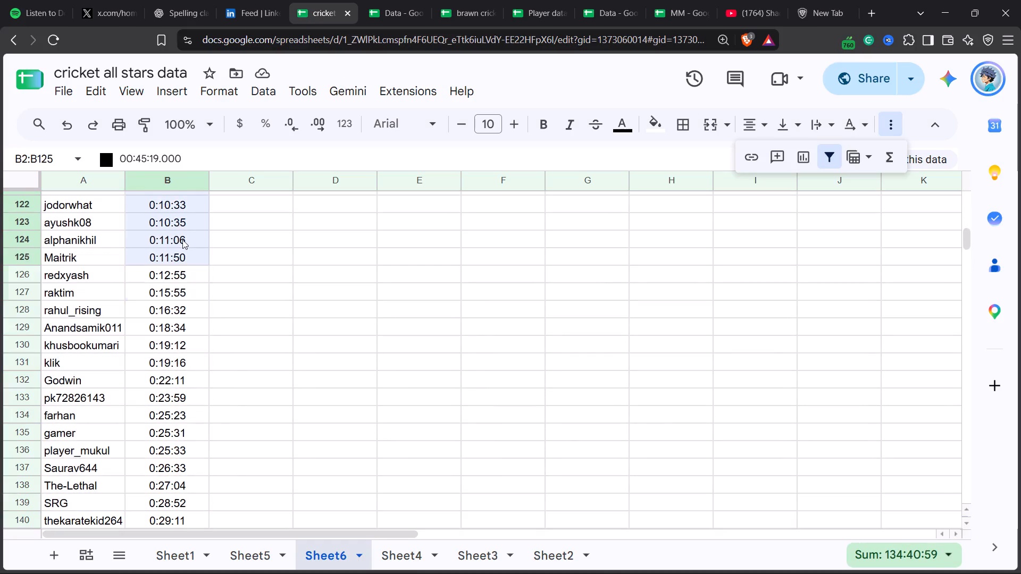
{"action": "left_click_drag", "start_coordinate": [182, 240], "coordinate": [182, 237]}
{"action": "scroll", "coordinate": [354, 373], "scroll_direction": "up", "scroll_amount": 5}
{"action": "scroll", "coordinate": [370, 384], "scroll_direction": "down", "scroll_amount": 1}
{"action": "scroll", "coordinate": [370, 384], "scroll_direction": "up", "scroll_amount": 8}
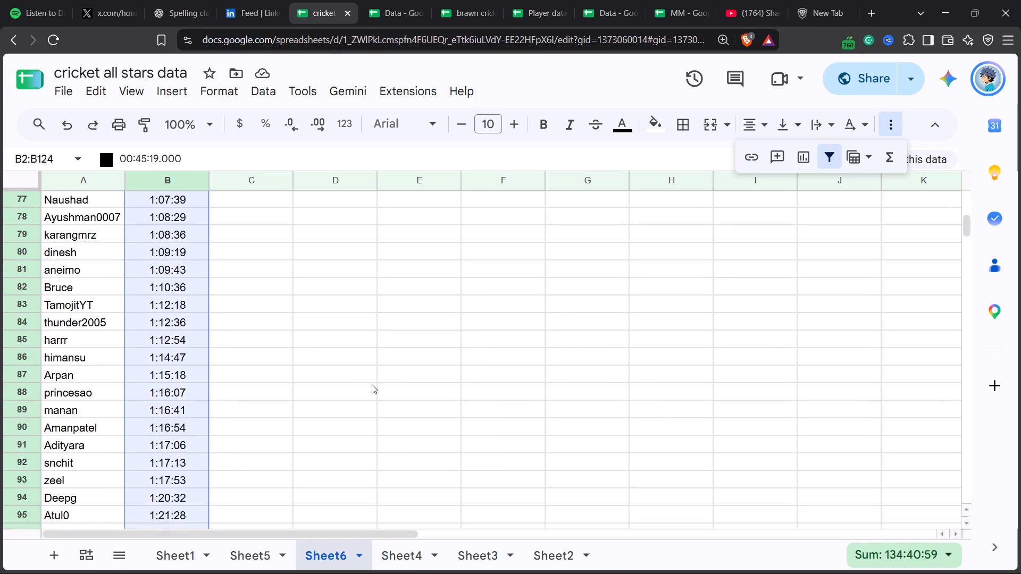
{"action": "scroll", "coordinate": [372, 384], "scroll_direction": "up", "scroll_amount": 3}
{"action": "scroll", "coordinate": [372, 384], "scroll_direction": "down", "scroll_amount": 1}
{"action": "scroll", "coordinate": [372, 384], "scroll_direction": "up", "scroll_amount": 17}
{"action": "scroll", "coordinate": [375, 381], "scroll_direction": "down", "scroll_amount": 2}
{"action": "scroll", "coordinate": [375, 381], "scroll_direction": "up", "scroll_amount": 10}
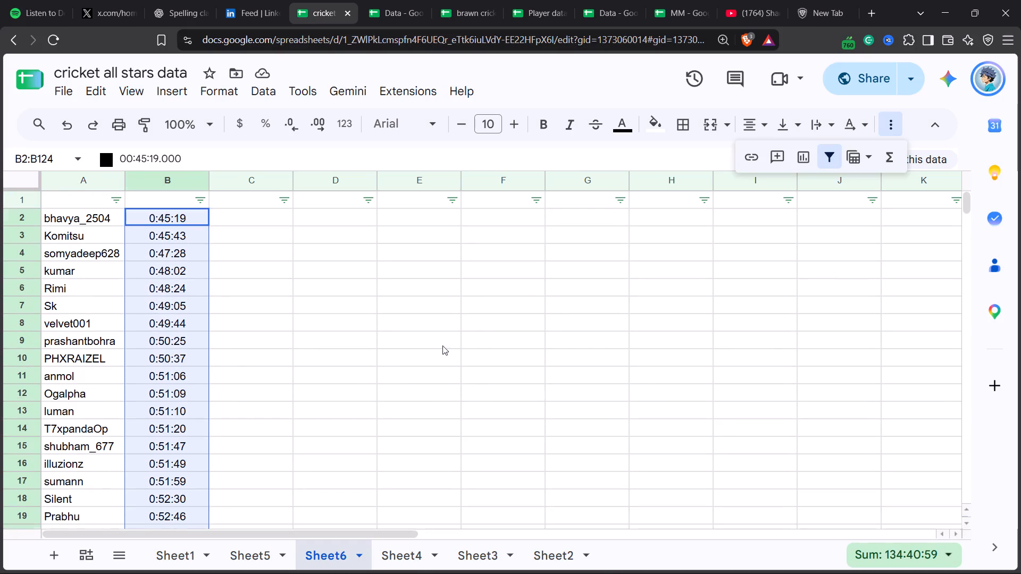
{"action": "left_click", "coordinate": [442, 345]}
Undo the last A to Z sort of the sheet by column B.
{"action": "left_click", "coordinate": [25, 179]}
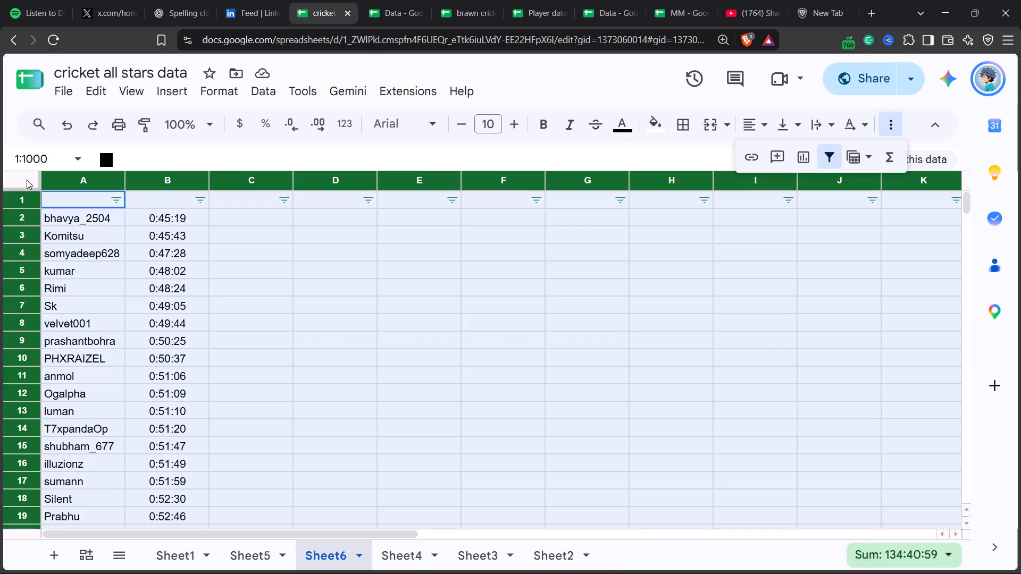
{"action": "key", "text": "ctrl+z"}
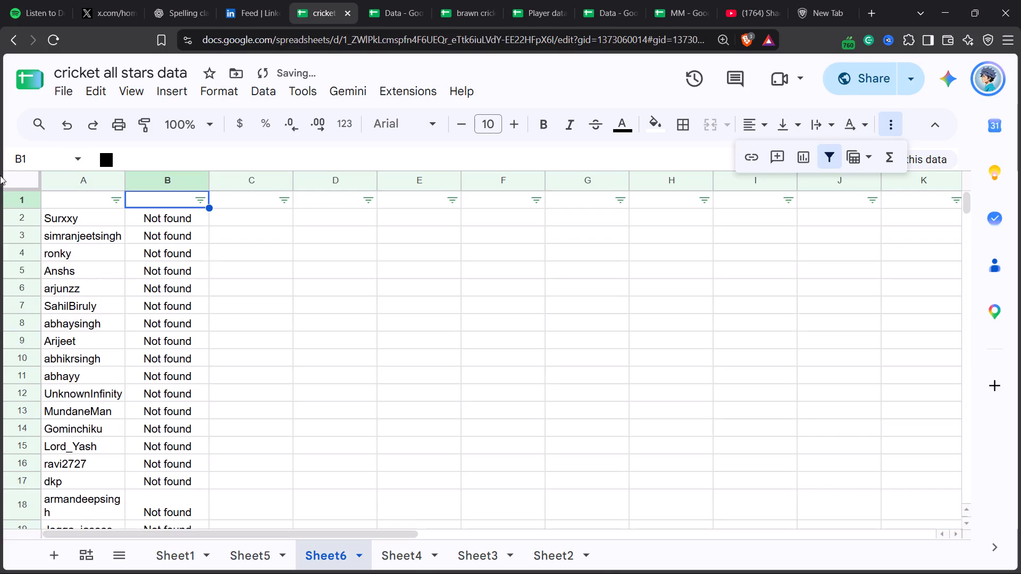
Remove the filter and recreate it across the whole sheet, and sort by column B from Z to A.
{"action": "left_click", "coordinate": [14, 181]}
{"action": "left_click", "coordinate": [828, 156]}
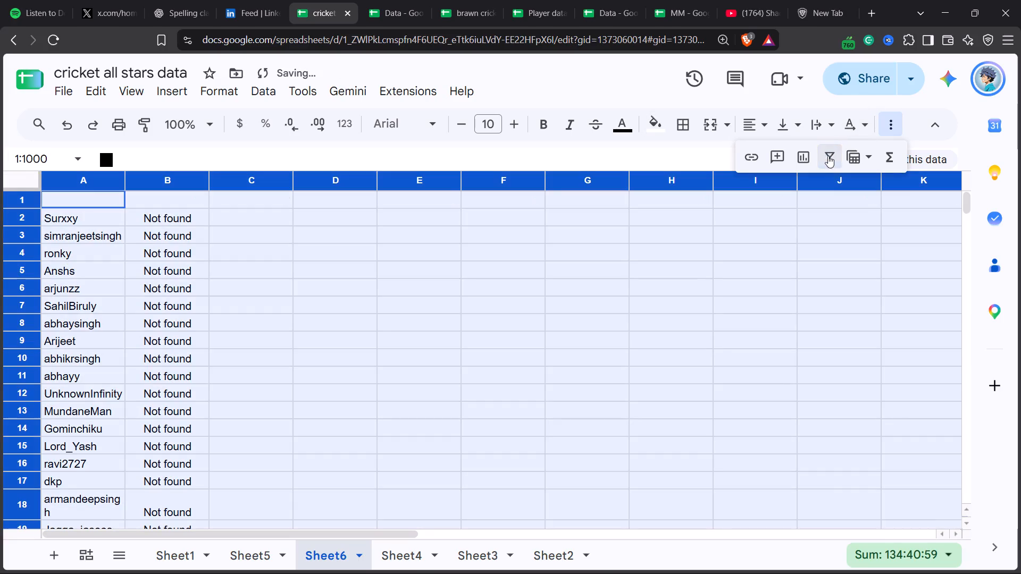
{"action": "left_click", "coordinate": [838, 159]}
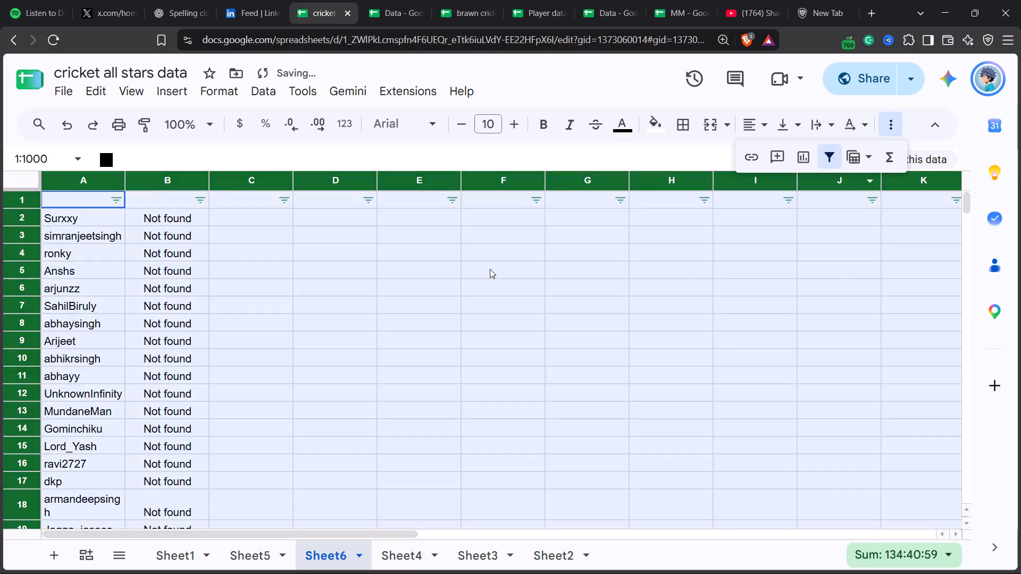
{"action": "left_click", "coordinate": [447, 276]}
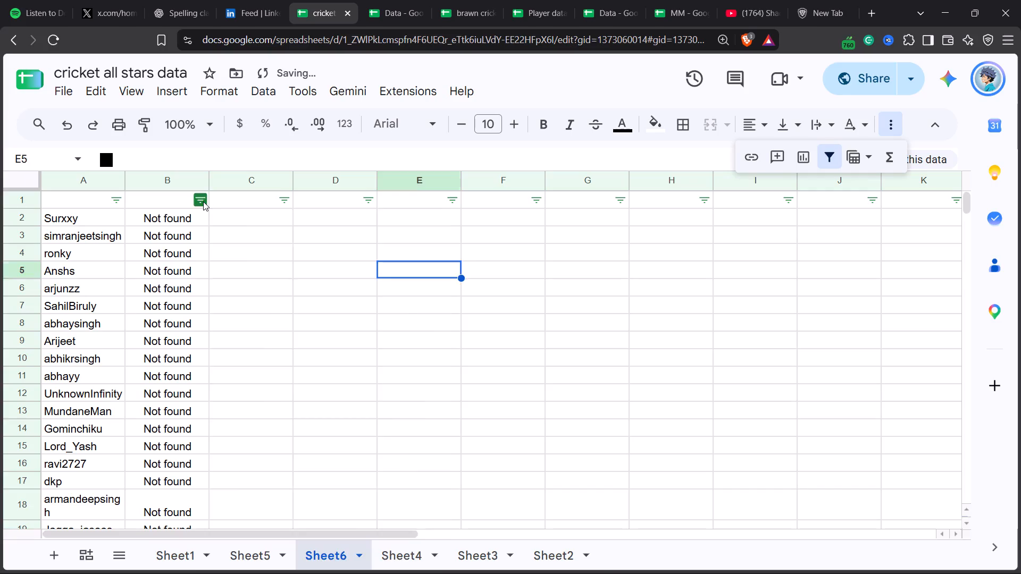
{"action": "left_click", "coordinate": [203, 201]}
{"action": "left_click", "coordinate": [273, 261]}
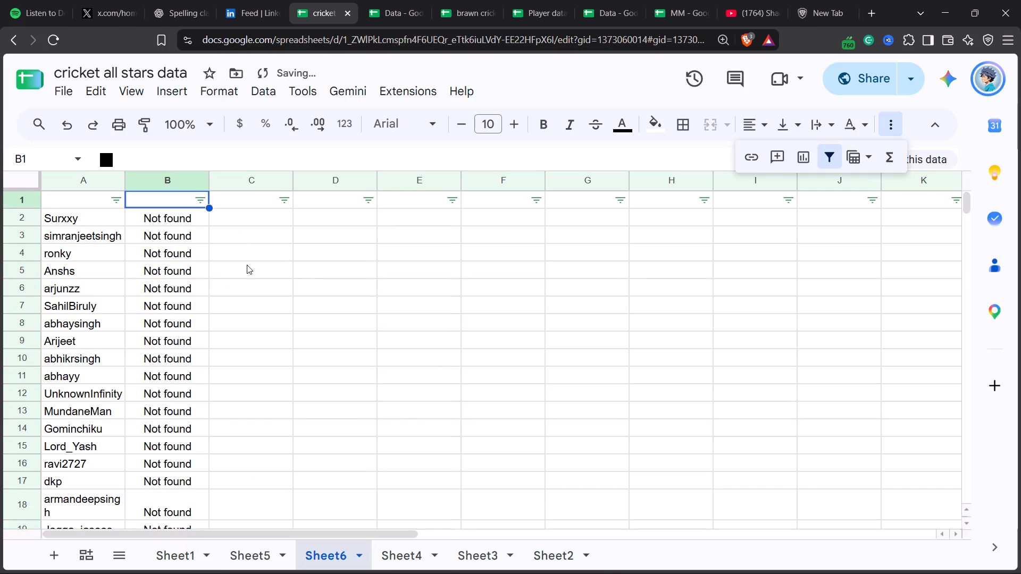
Find where the timings start below the "Not found" rows and select B31:B107 to get their count.
{"action": "scroll", "coordinate": [300, 352], "scroll_direction": "down", "scroll_amount": 11}
{"action": "scroll", "coordinate": [186, 304], "scroll_direction": "up", "scroll_amount": 3}
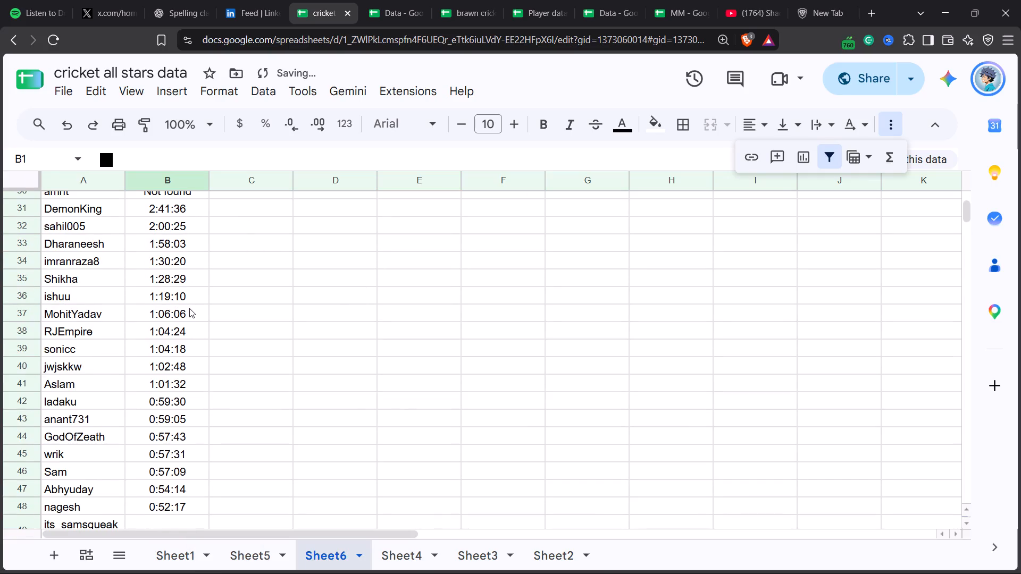
{"action": "left_click_drag", "start_coordinate": [177, 216], "coordinate": [142, 572]}
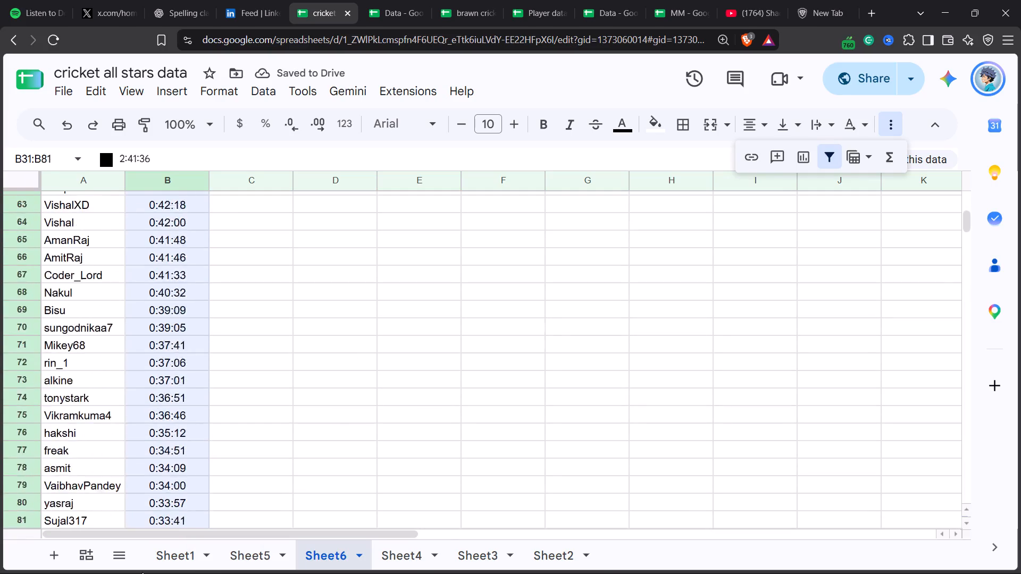
{"action": "left_click_drag", "start_coordinate": [142, 572], "coordinate": [183, 404]}
{"action": "scroll", "coordinate": [327, 420], "scroll_direction": "up", "scroll_amount": 17}
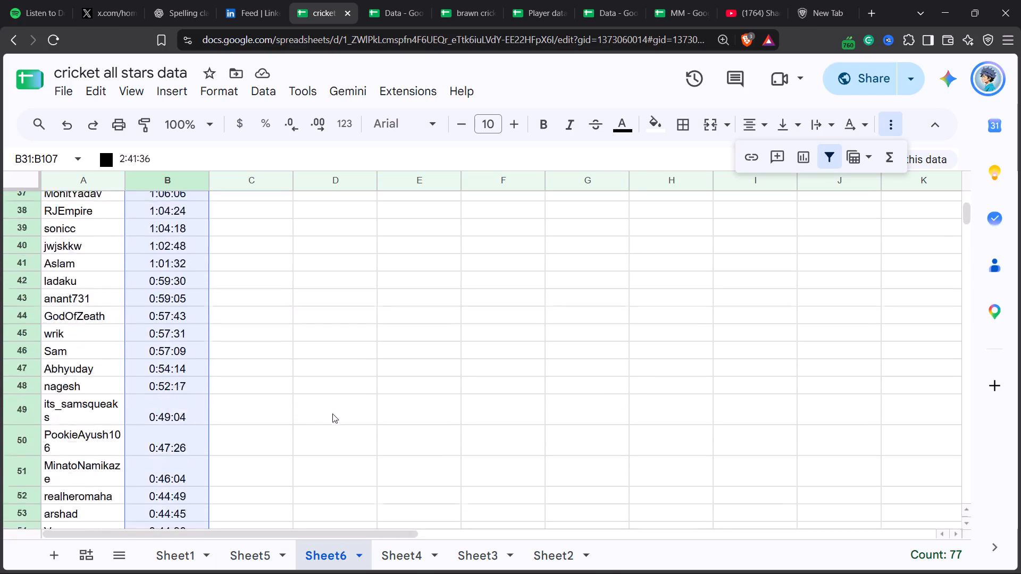
{"action": "scroll", "coordinate": [332, 413], "scroll_direction": "up", "scroll_amount": 2}
{"action": "scroll", "coordinate": [332, 413], "scroll_direction": "down", "scroll_amount": 1}
{"action": "left_click", "coordinate": [366, 360]}
Select the timings B31:B67, from 2:41:36 down to 0:41:33, to get their count.
{"action": "left_click_drag", "start_coordinate": [162, 227], "coordinate": [200, 242]}
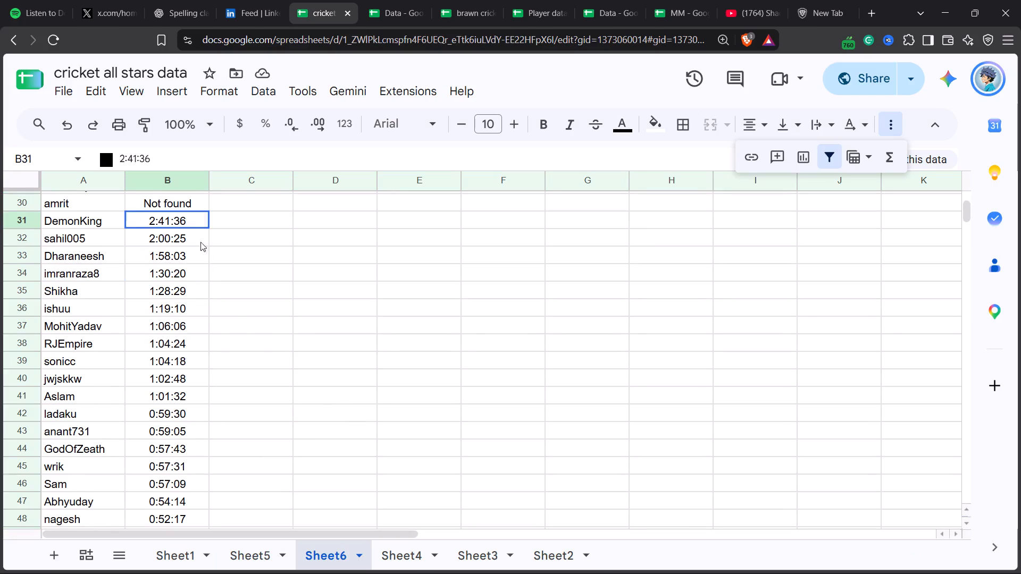
{"action": "left_click_drag", "start_coordinate": [200, 242], "coordinate": [180, 566]}
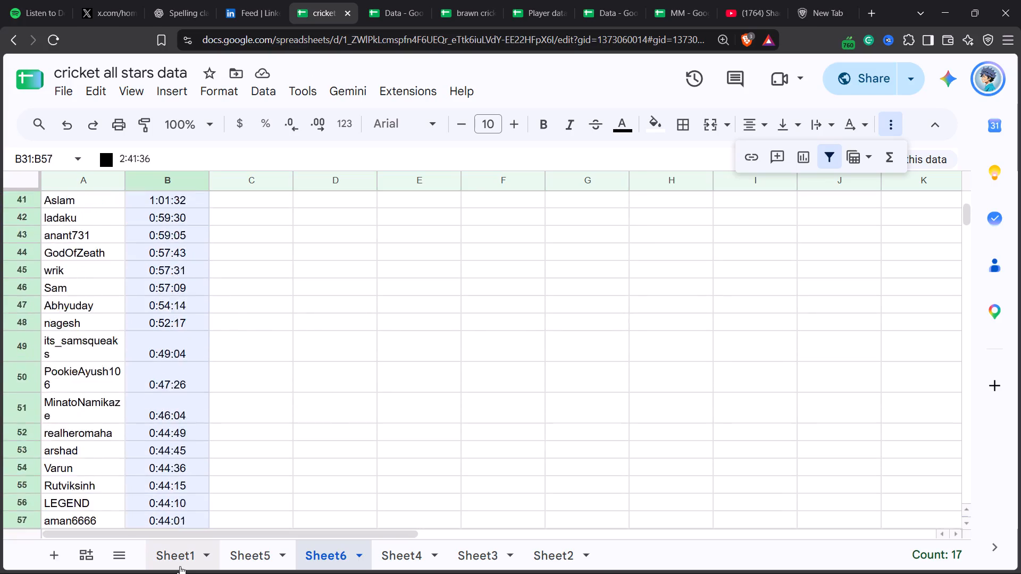
{"action": "left_click_drag", "start_coordinate": [180, 566], "coordinate": [185, 559]}
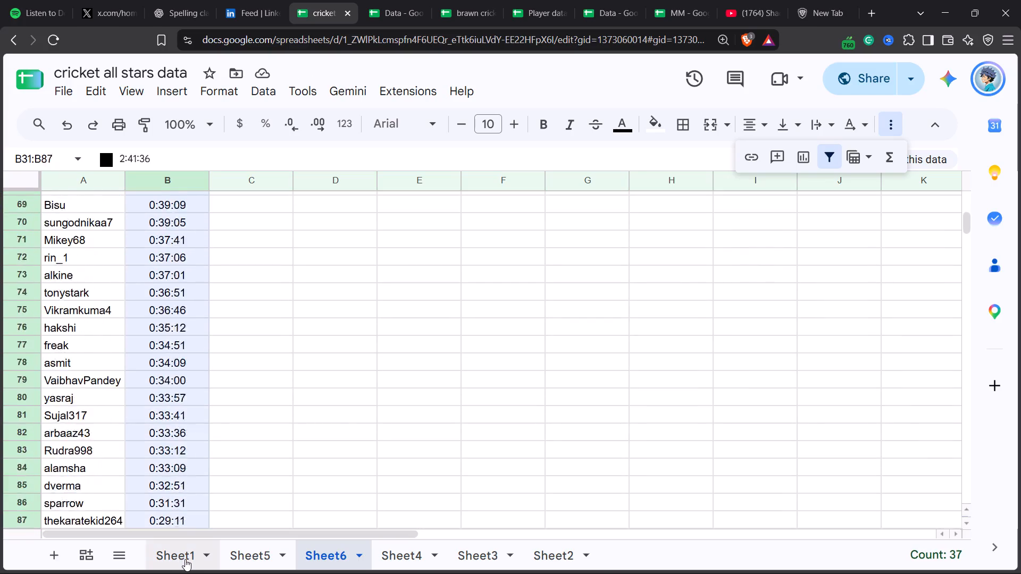
{"action": "left_click_drag", "start_coordinate": [185, 559], "coordinate": [183, 362]}
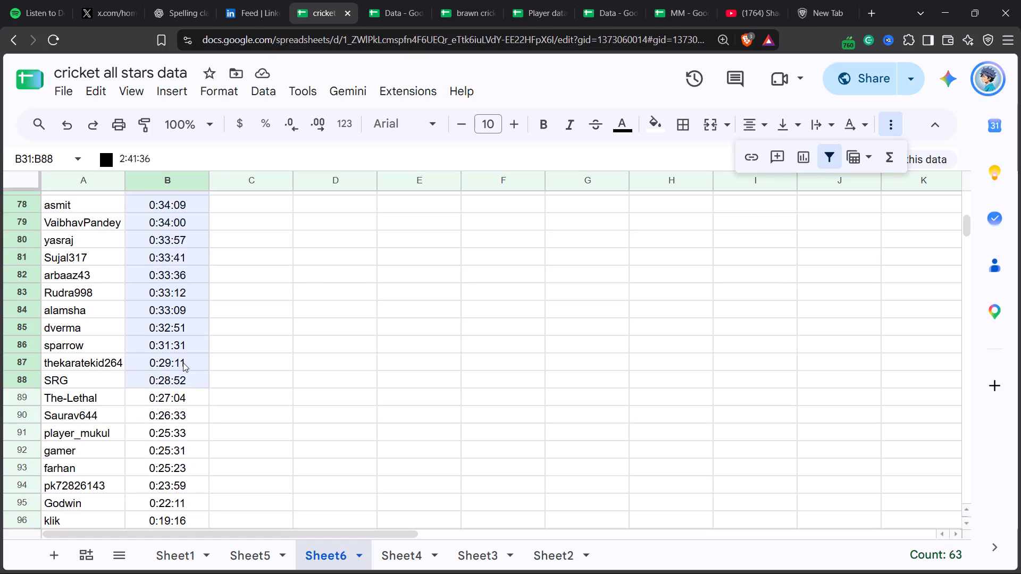
{"action": "left_click_drag", "start_coordinate": [183, 362], "coordinate": [186, 260]}
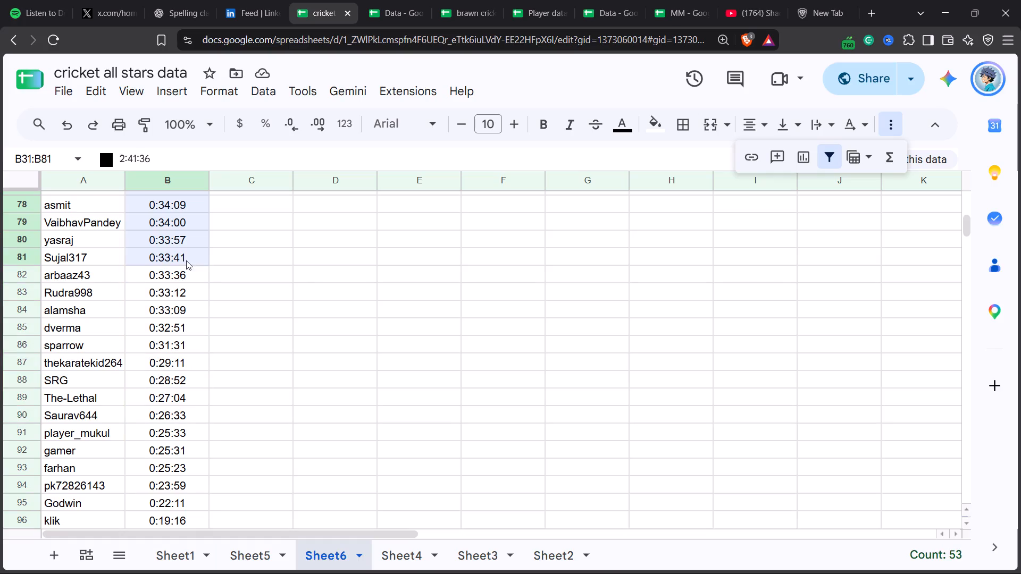
{"action": "left_click_drag", "start_coordinate": [186, 260], "coordinate": [197, 184]}
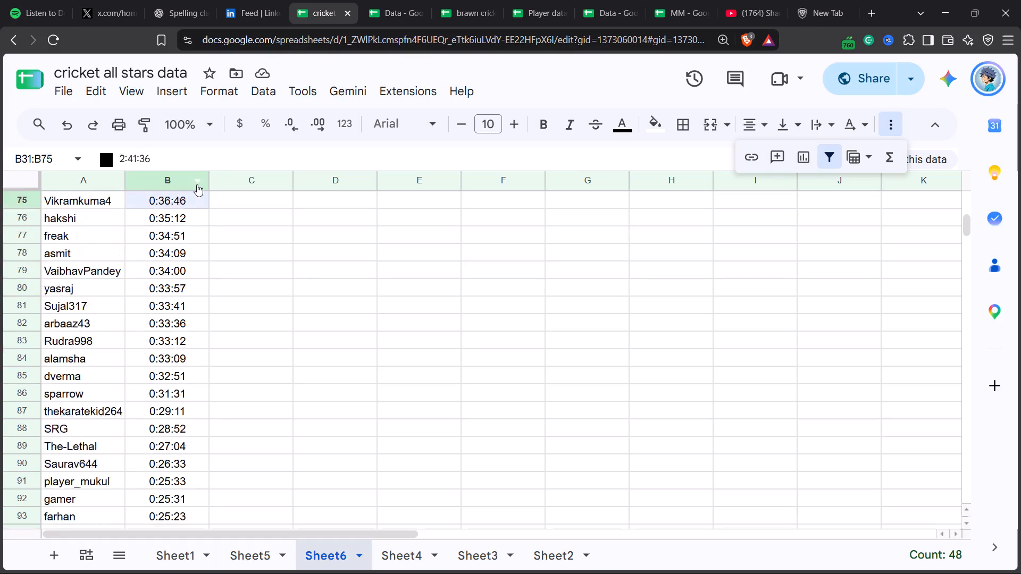
{"action": "left_click_drag", "start_coordinate": [197, 184], "coordinate": [193, 181]}
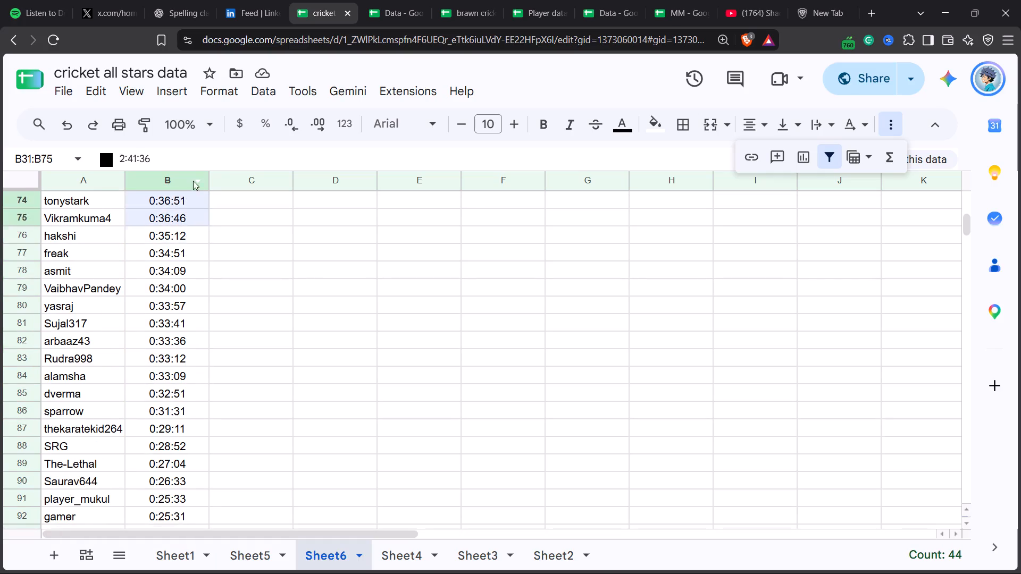
{"action": "left_click_drag", "start_coordinate": [193, 181], "coordinate": [177, 274]}
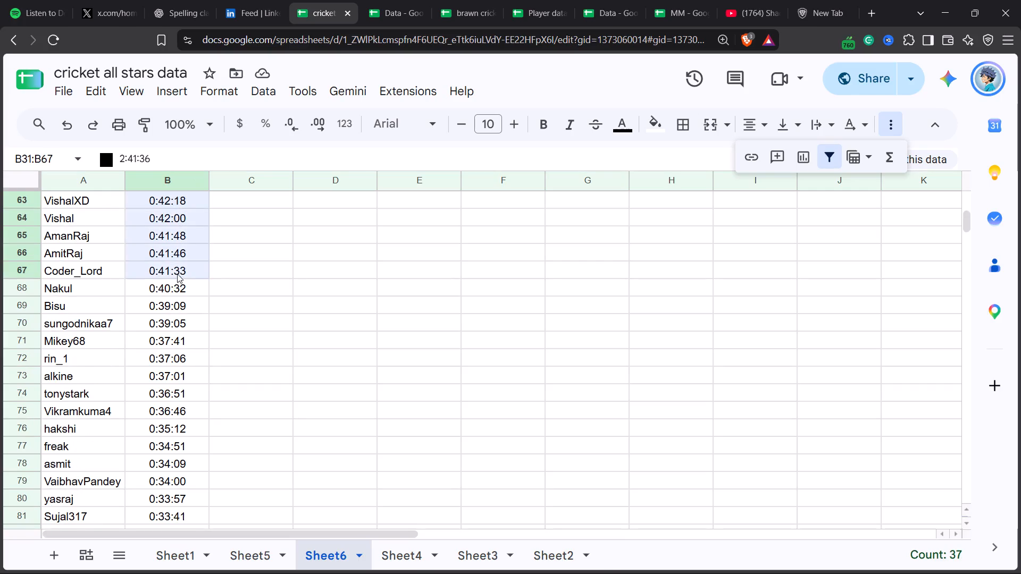
{"action": "left_click_drag", "start_coordinate": [177, 274], "coordinate": [177, 274]}
{"action": "scroll", "coordinate": [314, 347], "scroll_direction": "down", "scroll_amount": 6}
{"action": "scroll", "coordinate": [283, 348], "scroll_direction": "up", "scroll_amount": 1}
{"action": "scroll", "coordinate": [279, 348], "scroll_direction": "down", "scroll_amount": 1}
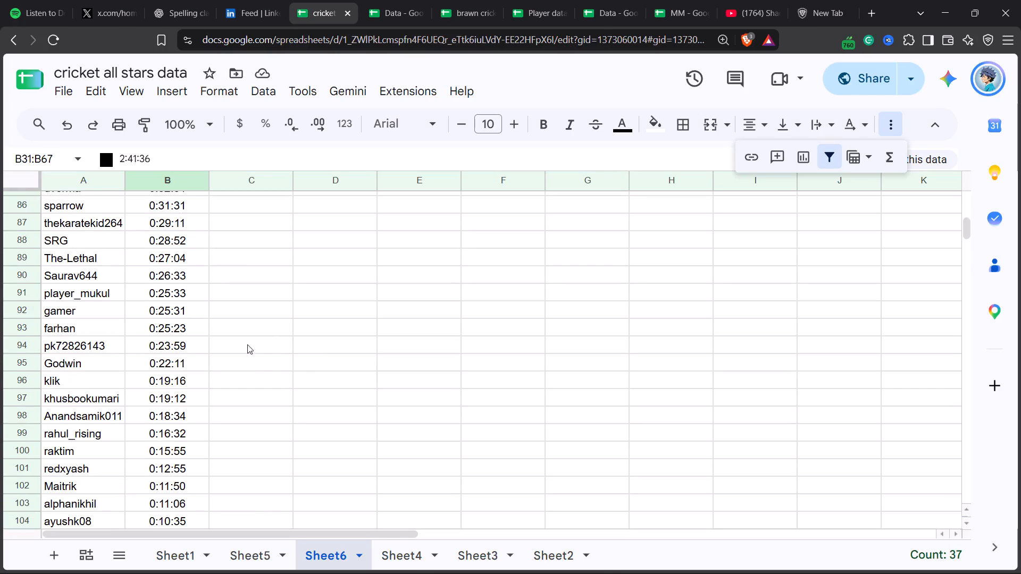
{"action": "scroll", "coordinate": [198, 323], "scroll_direction": "down", "scroll_amount": 3}
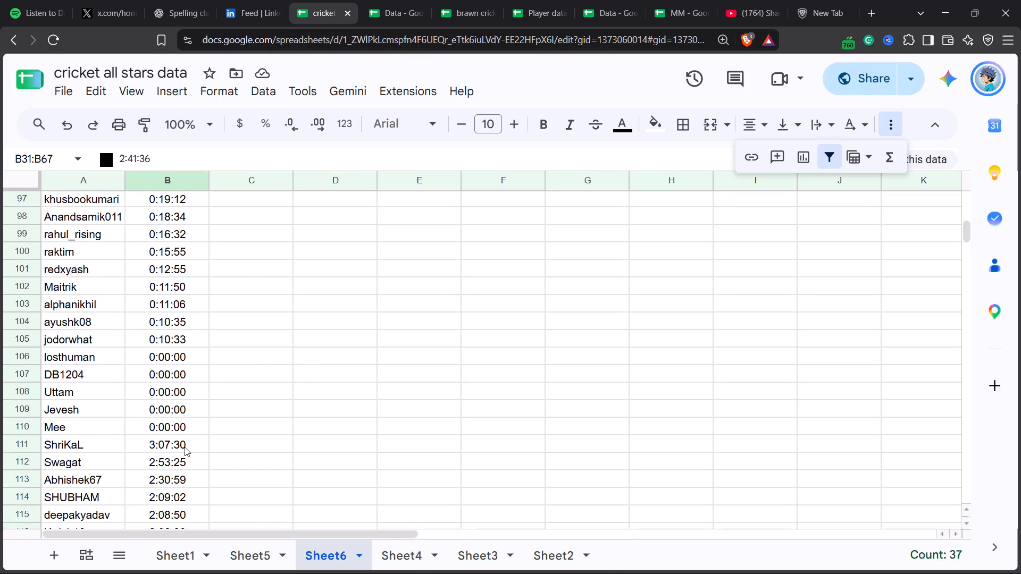
{"action": "left_click_drag", "start_coordinate": [178, 445], "coordinate": [177, 528]}
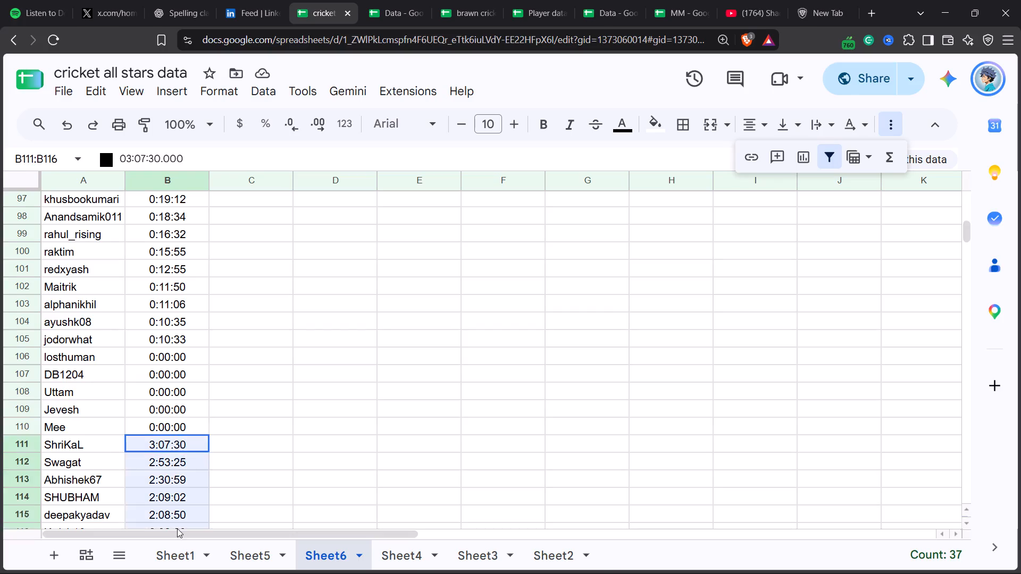
{"action": "left_click_drag", "start_coordinate": [177, 528], "coordinate": [181, 547]}
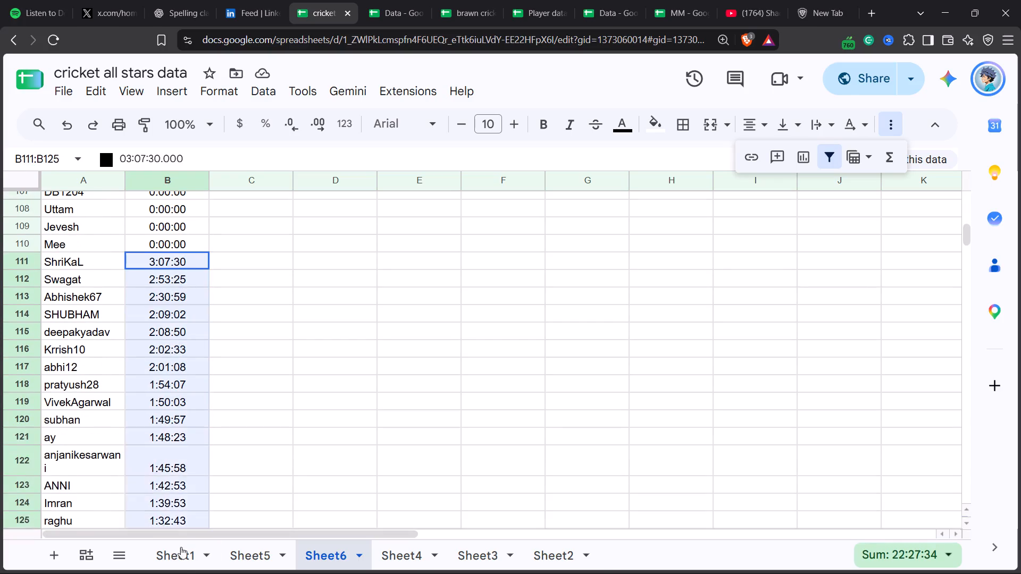
{"action": "left_click_drag", "start_coordinate": [181, 547], "coordinate": [190, 567]}
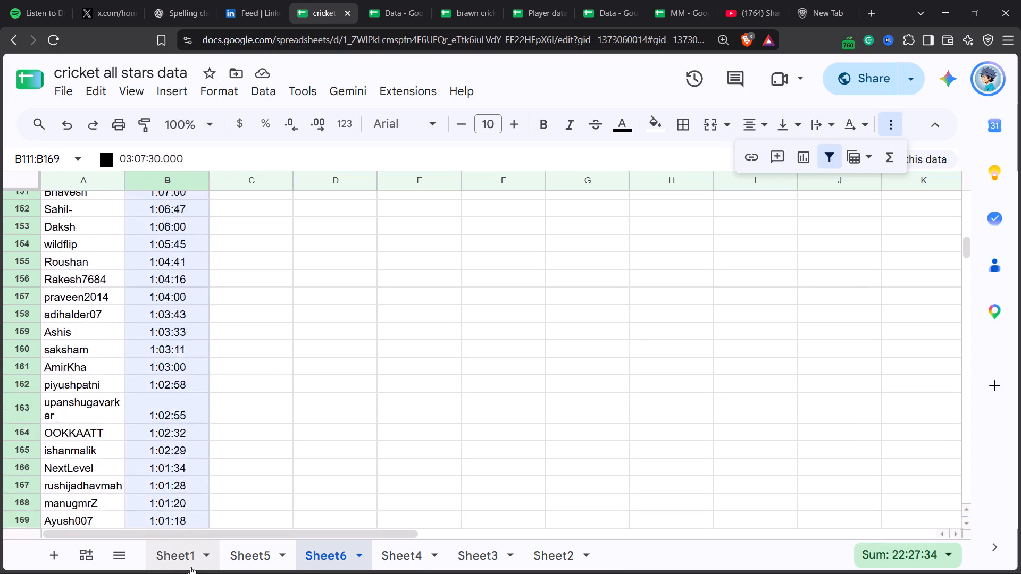
{"action": "left_click_drag", "start_coordinate": [190, 567], "coordinate": [179, 573]}
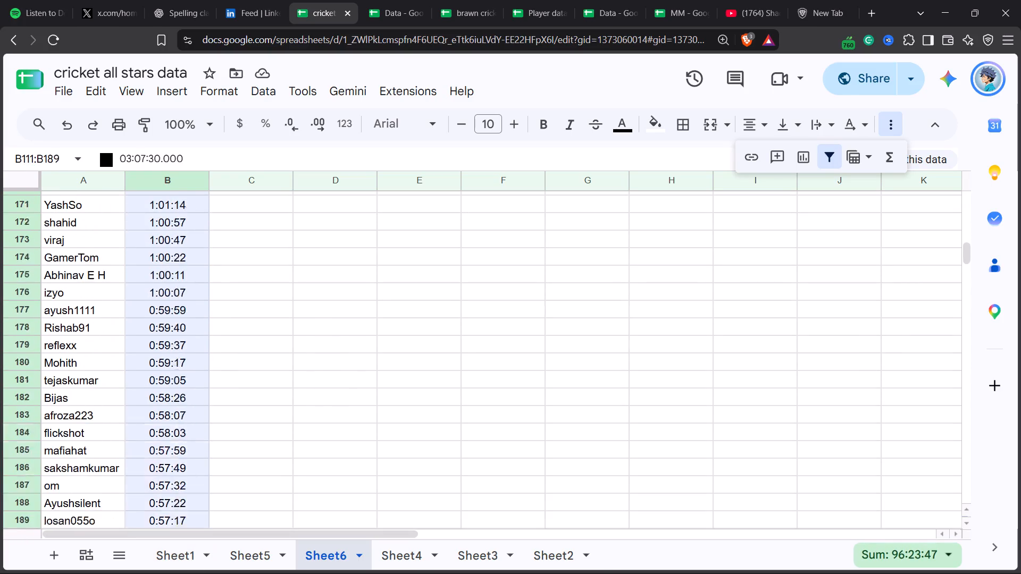
{"action": "left_click_drag", "start_coordinate": [179, 573], "coordinate": [190, 348]}
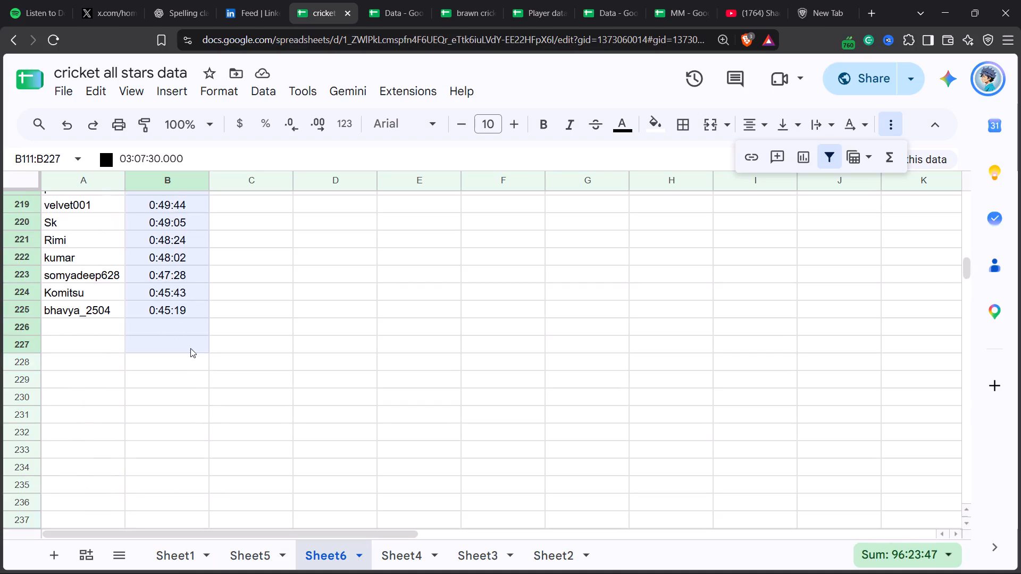